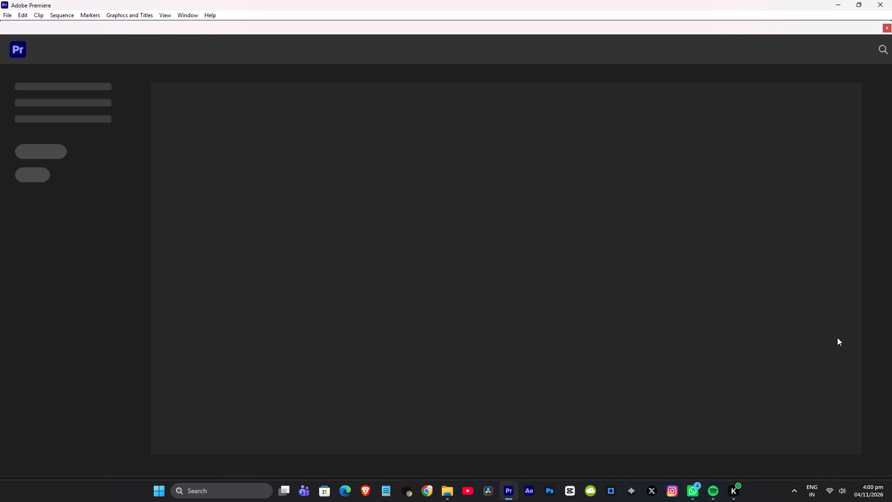
Open the recent project "REEL_82 Pnb bank fraud".
{"action": "scroll", "coordinate": [286, 257], "scroll_direction": "down", "scroll_amount": 2}
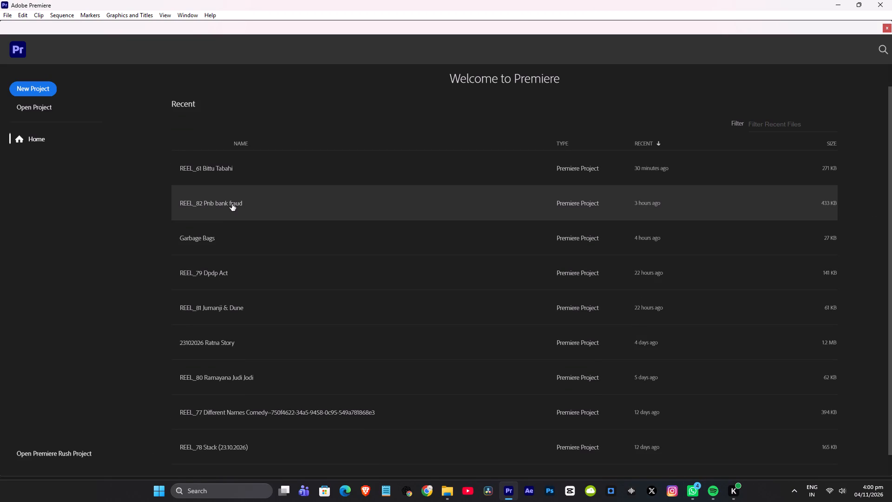
{"action": "left_click", "coordinate": [232, 204]}
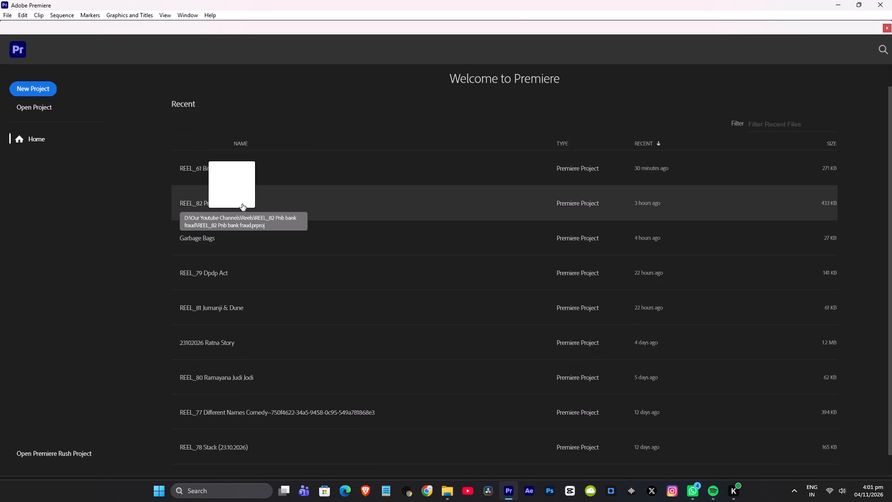
{"action": "left_click", "coordinate": [209, 211]}
{"action": "left_click", "coordinate": [230, 207]}
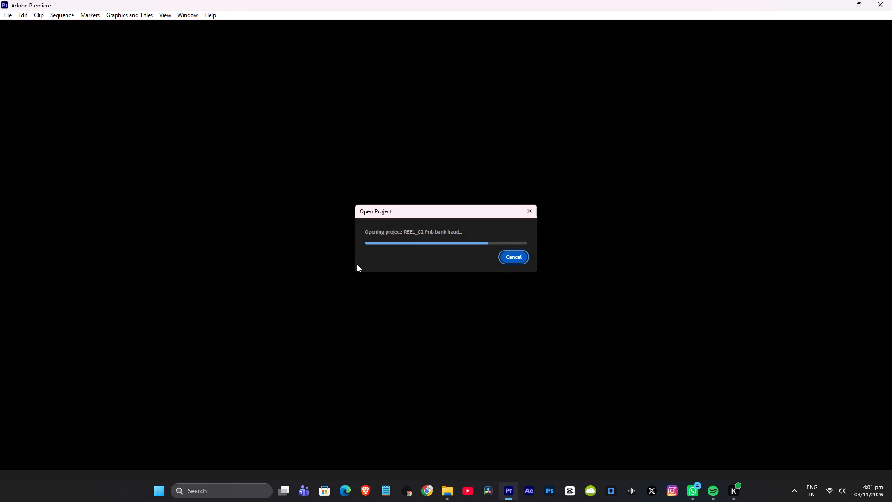
Look over the clip groups laid out along the REEL_82 Pnb bank fraud sequence.
{"action": "left_click", "coordinate": [580, 341]}
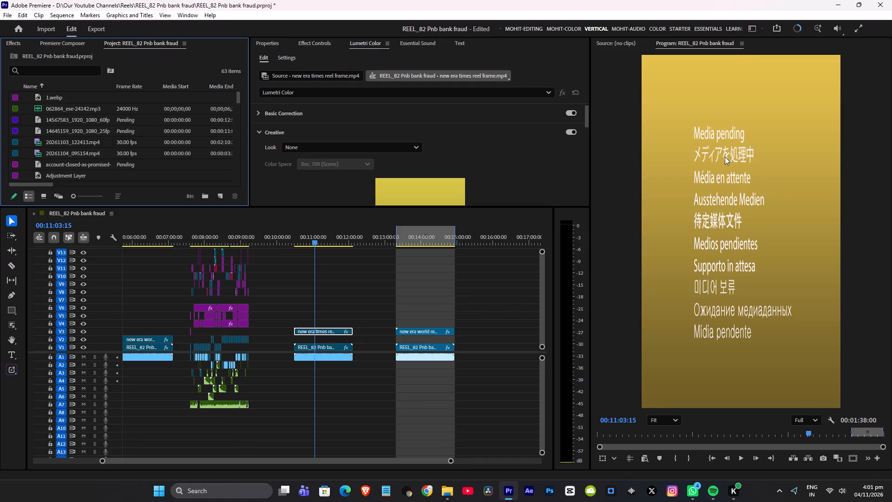
{"action": "scroll", "coordinate": [463, 293], "scroll_direction": "down", "scroll_amount": 9, "text": "alt"}
{"action": "scroll", "coordinate": [380, 297], "scroll_direction": "up", "scroll_amount": 12, "text": "alt"}
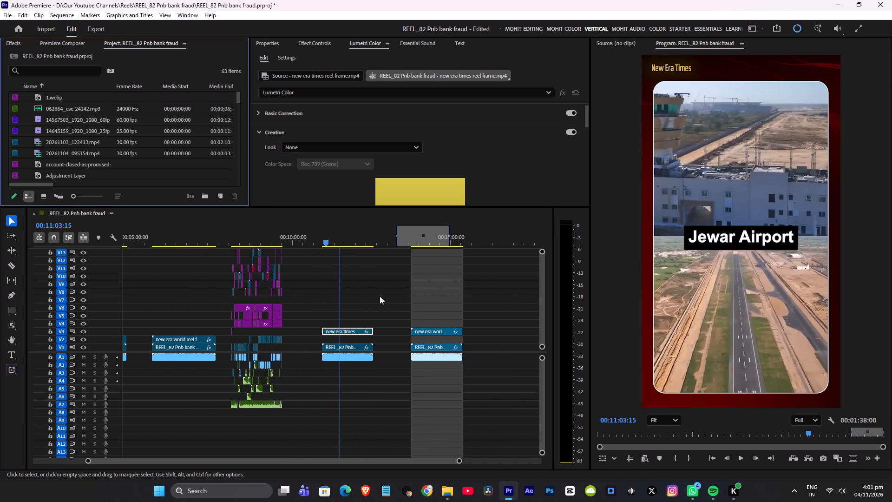
{"action": "scroll", "coordinate": [380, 296], "scroll_direction": "up", "scroll_amount": 2}
{"action": "scroll", "coordinate": [380, 296], "scroll_direction": "up", "scroll_amount": 3, "text": "alt"}
{"action": "scroll", "coordinate": [380, 285], "scroll_direction": "down", "scroll_amount": 11, "text": "alt"}
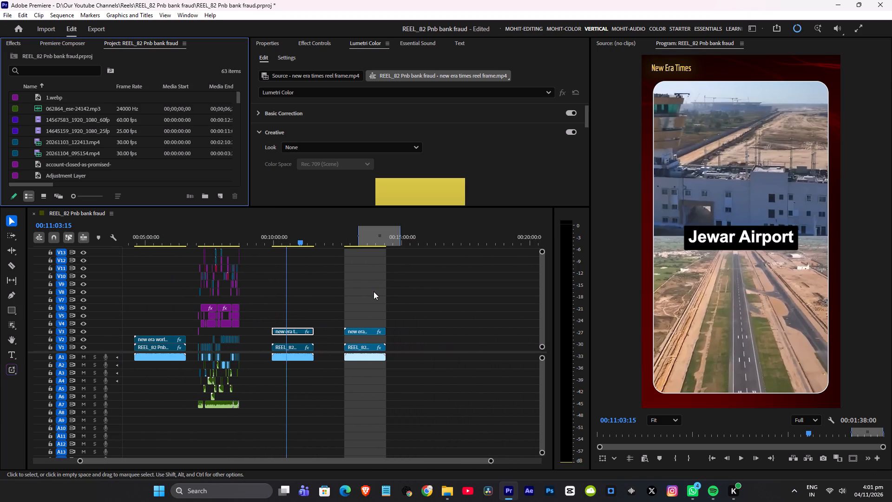
{"action": "scroll", "coordinate": [374, 291], "scroll_direction": "down", "scroll_amount": 3, "text": "alt"}
{"action": "scroll", "coordinate": [179, 314], "scroll_direction": "up", "scroll_amount": 6}
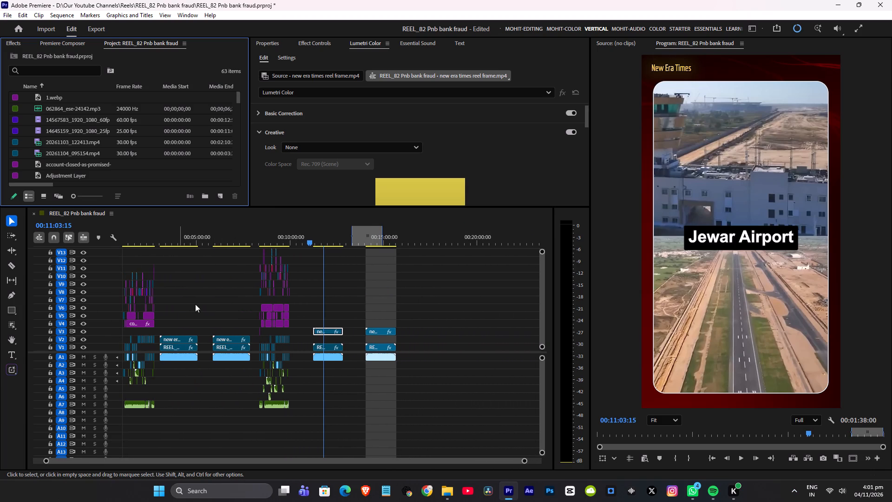
{"action": "scroll", "coordinate": [142, 350], "scroll_direction": "up", "scroll_amount": 3, "text": "alt"}
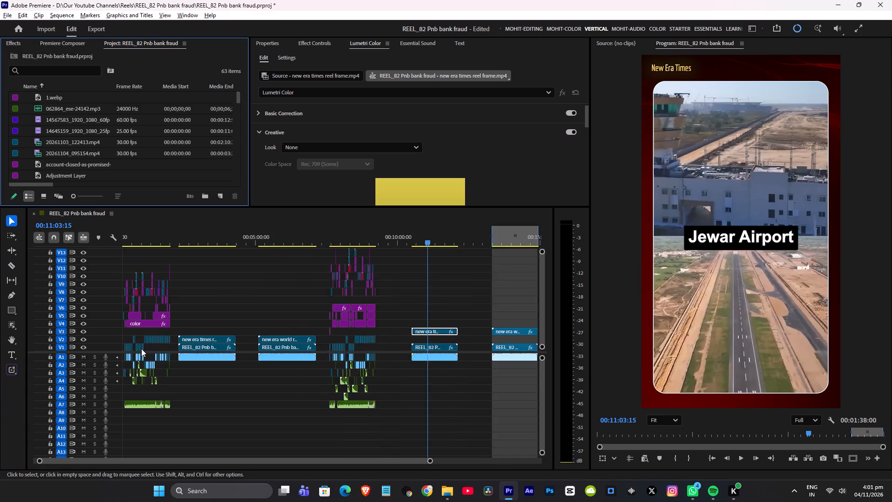
{"action": "scroll", "coordinate": [141, 349], "scroll_direction": "up", "scroll_amount": 5, "text": "alt"}
{"action": "scroll", "coordinate": [181, 347], "scroll_direction": "down", "scroll_amount": 5}
{"action": "scroll", "coordinate": [157, 355], "scroll_direction": "up", "scroll_amount": 4}
{"action": "scroll", "coordinate": [180, 359], "scroll_direction": "down", "scroll_amount": 5, "text": "alt"}
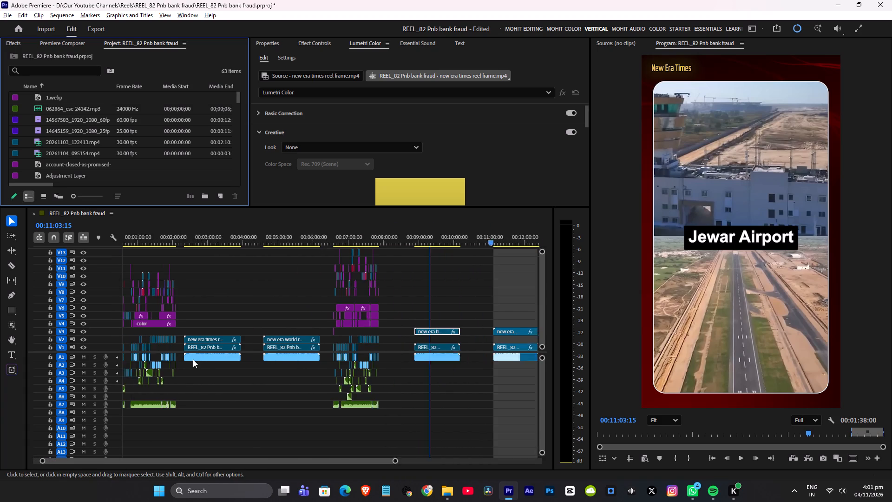
{"action": "scroll", "coordinate": [193, 359], "scroll_direction": "down", "scroll_amount": 2}
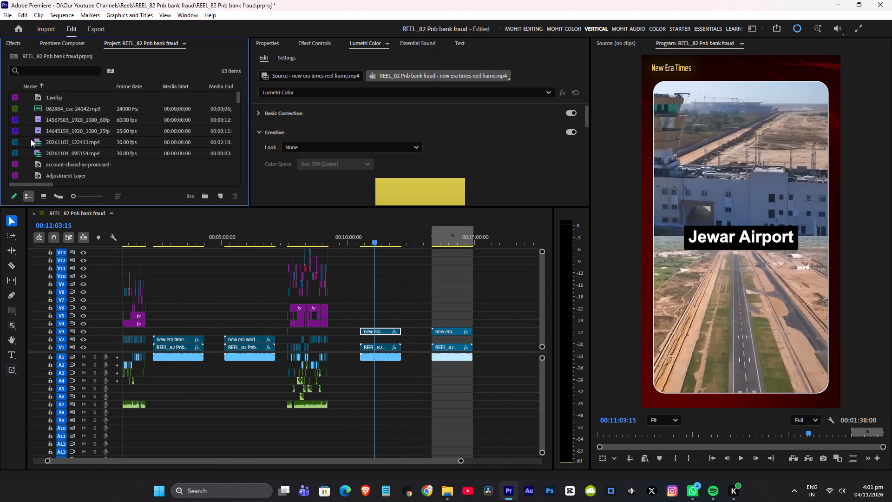
Show the project media as thumbnails and place 20261103_122413.mp4 on V1 and A1 after the last clip in the sequence.
{"action": "left_click", "coordinate": [41, 192]}
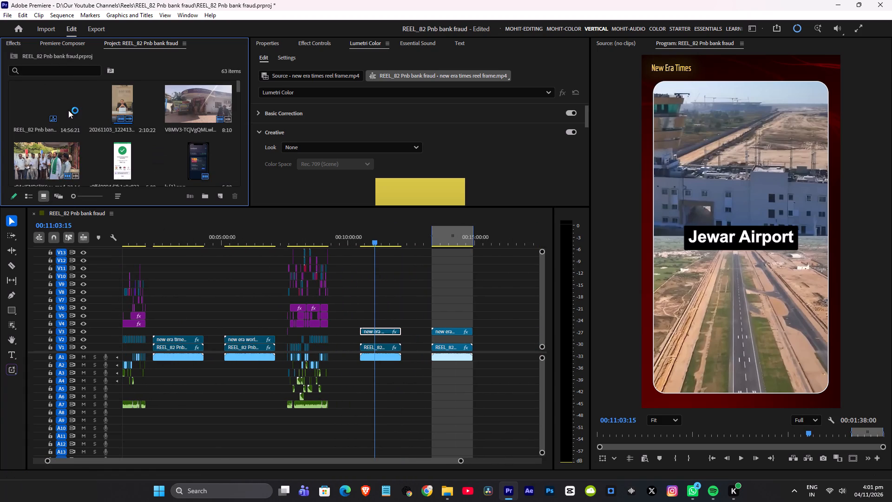
{"action": "left_click_drag", "start_coordinate": [124, 104], "coordinate": [490, 332]}
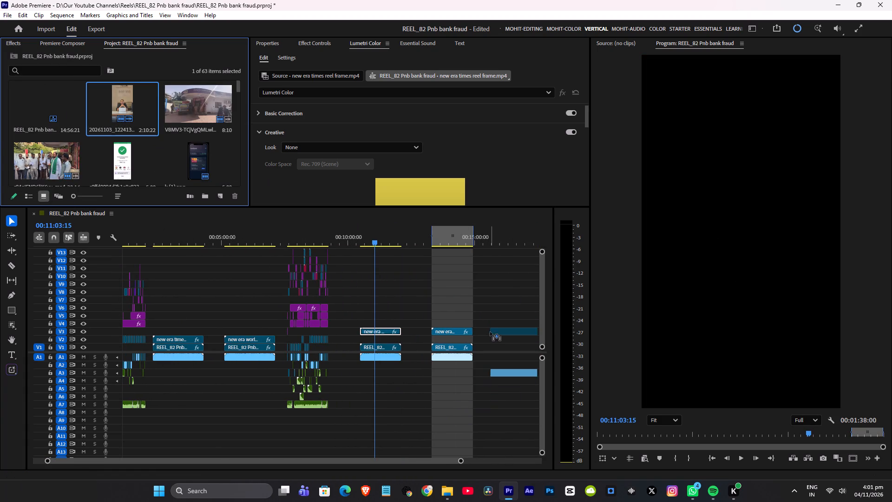
{"action": "left_click_drag", "start_coordinate": [490, 332], "coordinate": [495, 344]}
{"action": "scroll", "coordinate": [481, 276], "scroll_direction": "down", "scroll_amount": 6}
Play the placed 20261103_122413.mp4 clip from 00:15:59:01.
{"action": "left_click", "coordinate": [417, 239]}
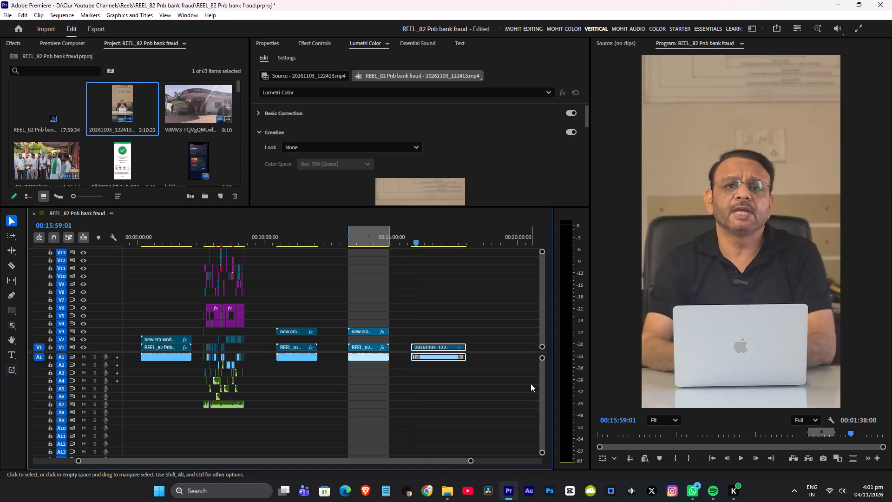
{"action": "key", "text": "space"}
{"action": "key", "text": "space"}
{"action": "key", "text": "space"}
{"action": "key", "text": "space"}
{"action": "key", "text": "space"}
{"action": "key", "text": "space"}
{"action": "key", "text": "space"}
{"action": "key", "text": "space"}
{"action": "key", "text": "space"}
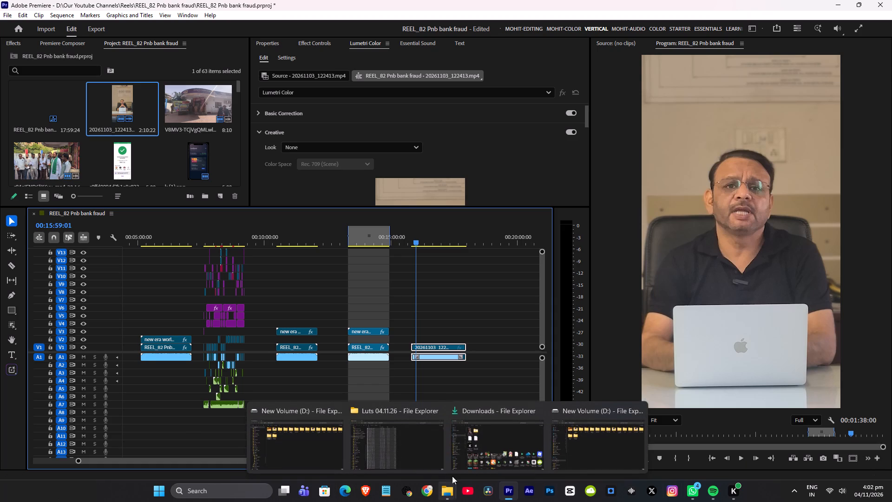
Close the Luts 04.11.26 and both New Volume (D:) File Explorer windows, leave Downloads open, and return to Premiere.
{"action": "left_click", "coordinate": [444, 413]}
{"action": "left_click", "coordinate": [392, 410]}
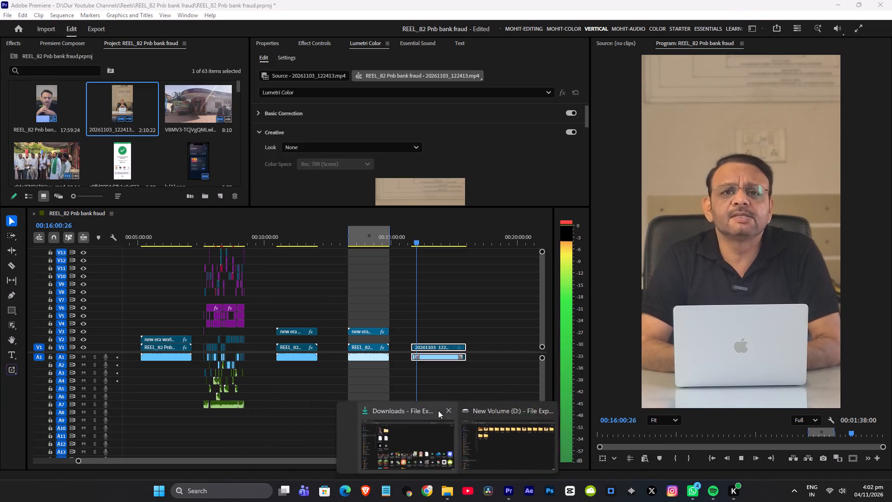
{"action": "left_click", "coordinate": [537, 411]}
{"action": "left_click", "coordinate": [494, 299]}
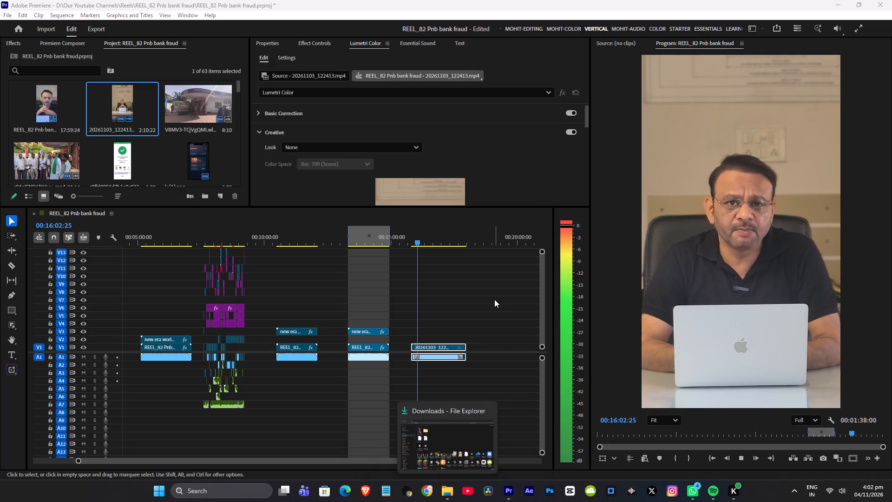
Save the project.
{"action": "key", "text": "ctrl+s"}
Play a short stretch of the 20261103_122413.mp4 clip from 00:16:03:20.
{"action": "scroll", "coordinate": [448, 304], "scroll_direction": "up", "scroll_amount": 2, "text": "alt"}
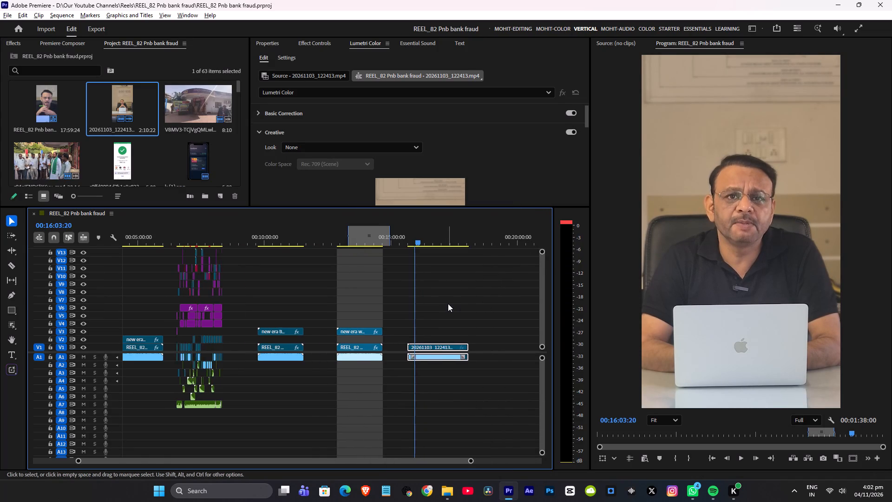
{"action": "scroll", "coordinate": [448, 304], "scroll_direction": "up", "scroll_amount": 14, "text": "alt"}
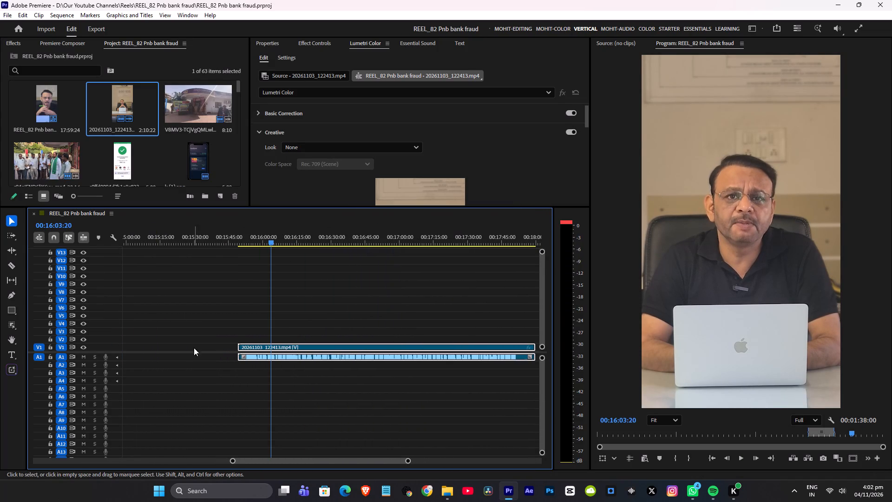
{"action": "key", "text": "space"}
{"action": "key", "text": "space"}
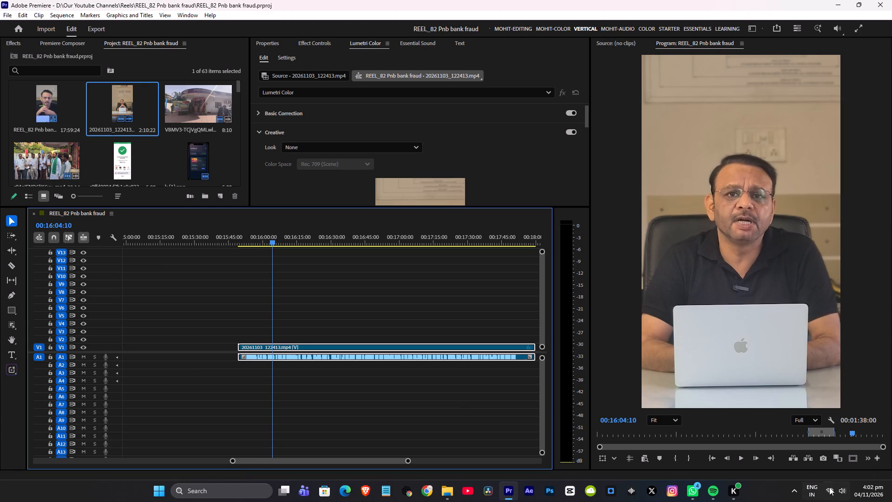
Switch the system sound output to Speakers (Realtek(R) Audio).
{"action": "left_click", "coordinate": [841, 483]}
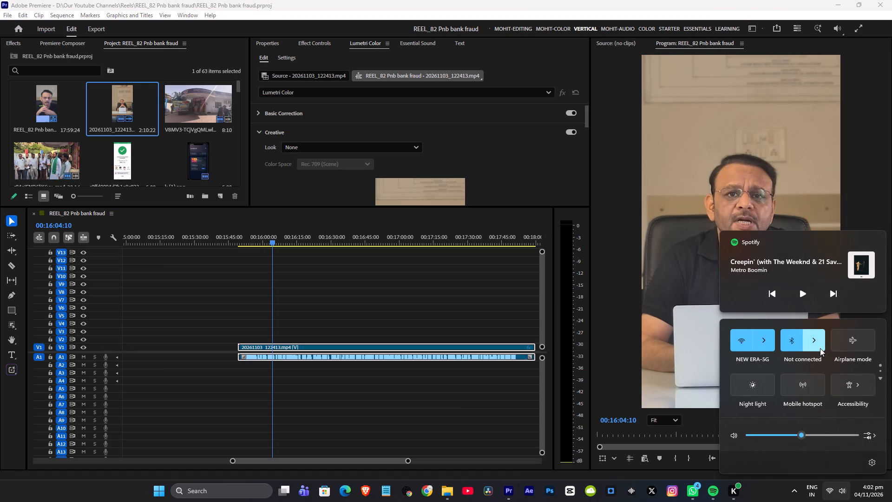
{"action": "left_click", "coordinate": [866, 433]}
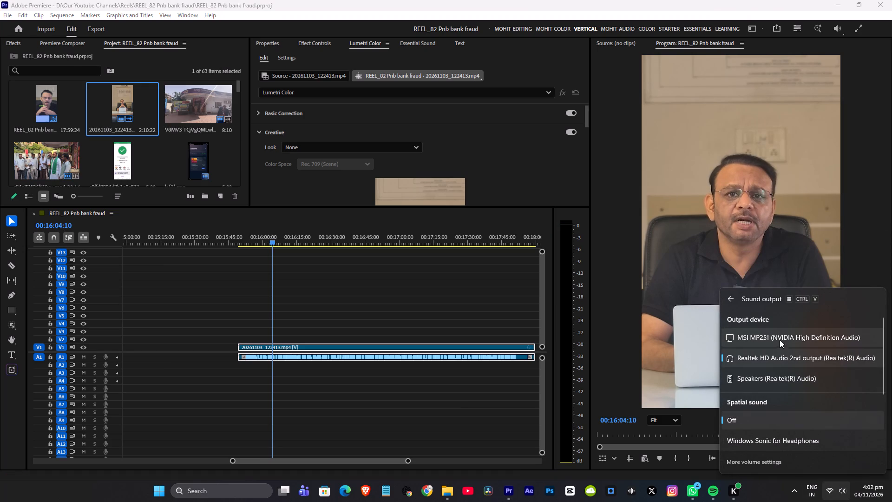
{"action": "left_click", "coordinate": [785, 382]}
Play part of the 20261103_122413.mp4 clip, and restart playback from 00:15:45:03, just before the clip begins.
{"action": "left_click", "coordinate": [256, 236]}
{"action": "key", "text": "space"}
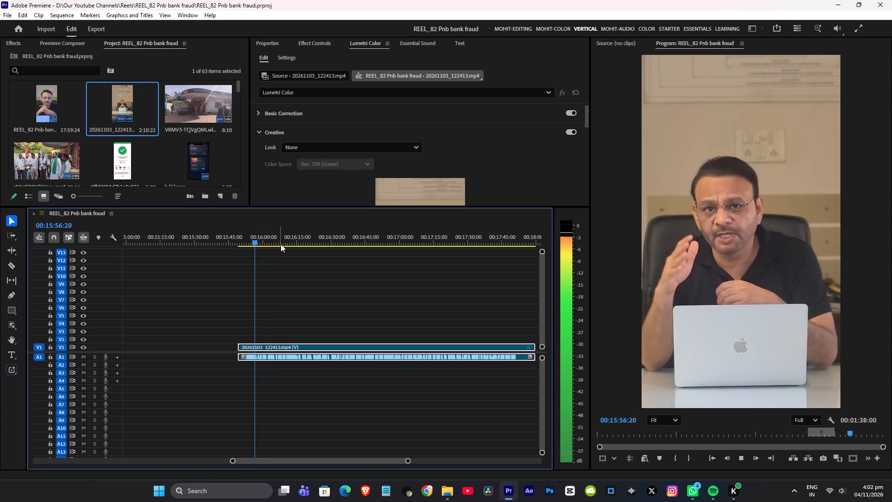
{"action": "key", "text": "space"}
{"action": "left_click", "coordinate": [230, 244]}
{"action": "key", "text": "space"}
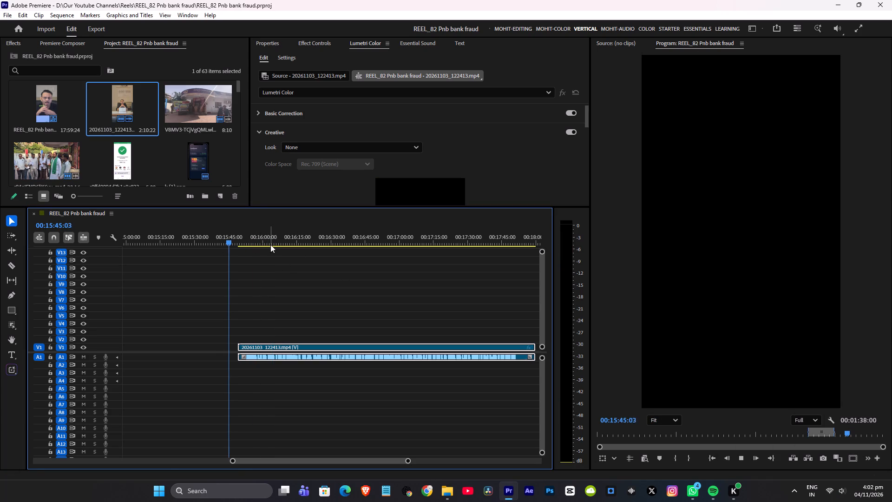
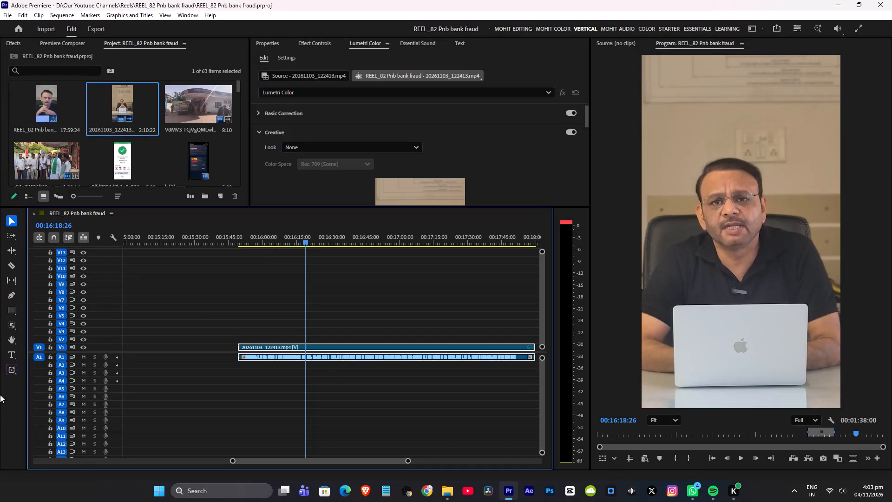
Expand audio track A1 to show the 20261103_122413.mp4 waveform.
{"action": "double_click", "coordinate": [114, 357]}
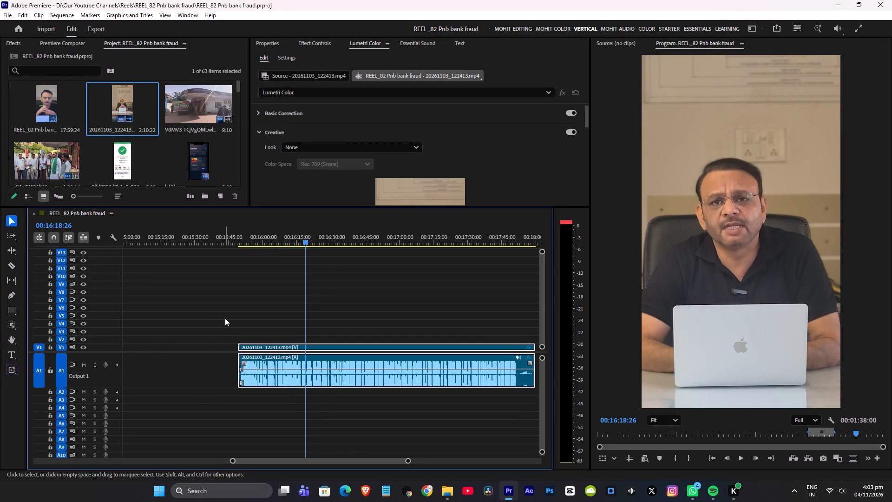
Play the opening of the 20261103_122413.mp4 clip from 00:15:50:08.
{"action": "scroll", "coordinate": [227, 317], "scroll_direction": "up", "scroll_amount": 16, "text": "alt"}
{"action": "scroll", "coordinate": [362, 322], "scroll_direction": "up", "scroll_amount": 8}
{"action": "scroll", "coordinate": [342, 304], "scroll_direction": "down", "scroll_amount": 5, "text": "alt"}
{"action": "left_click", "coordinate": [236, 242]}
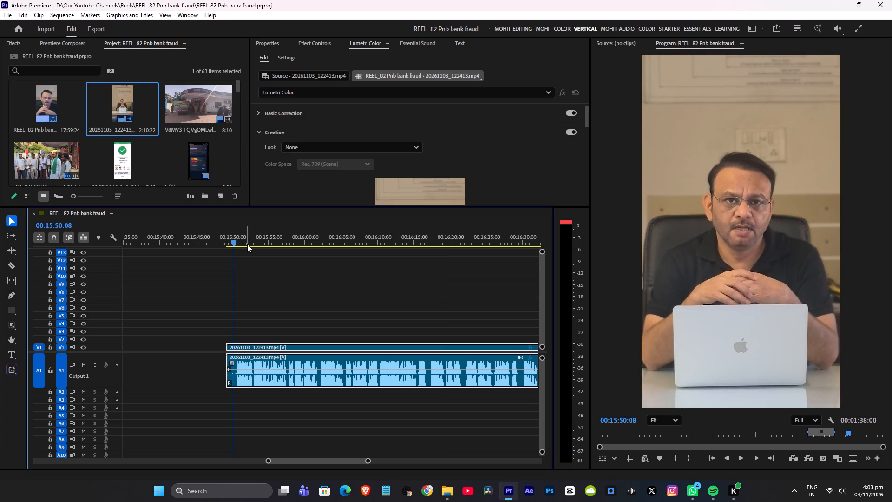
{"action": "key", "text": "space"}
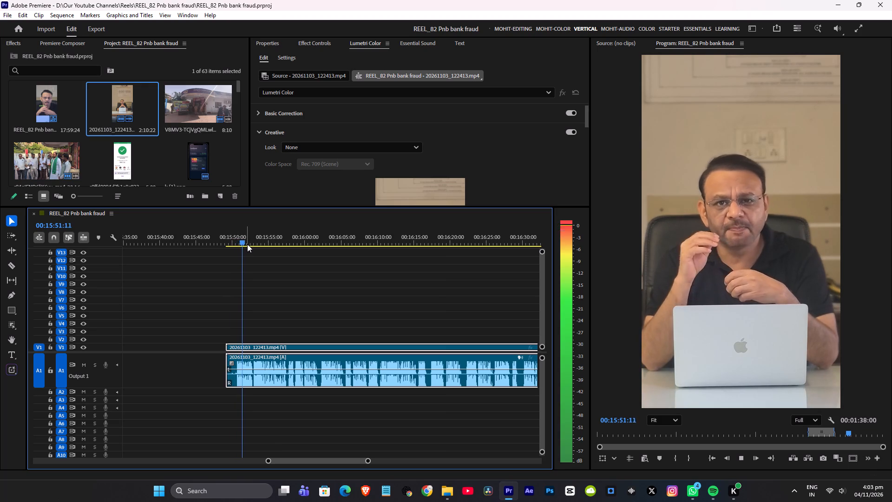
{"action": "key", "text": "space"}
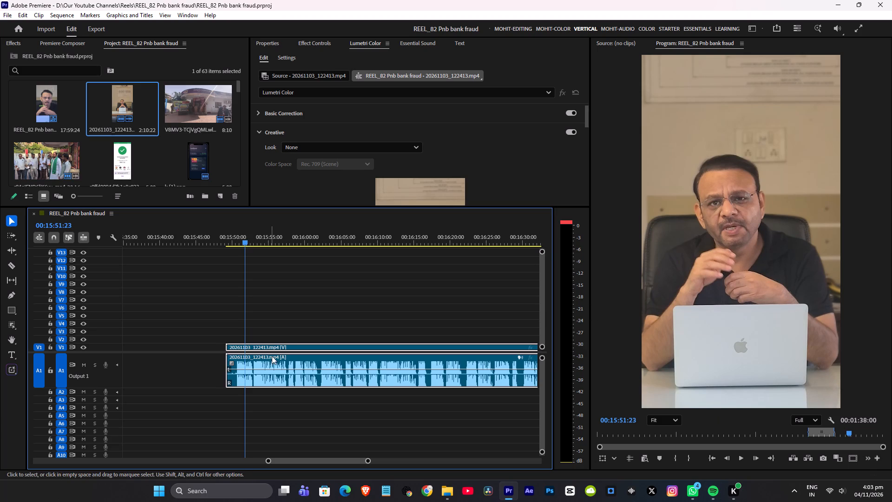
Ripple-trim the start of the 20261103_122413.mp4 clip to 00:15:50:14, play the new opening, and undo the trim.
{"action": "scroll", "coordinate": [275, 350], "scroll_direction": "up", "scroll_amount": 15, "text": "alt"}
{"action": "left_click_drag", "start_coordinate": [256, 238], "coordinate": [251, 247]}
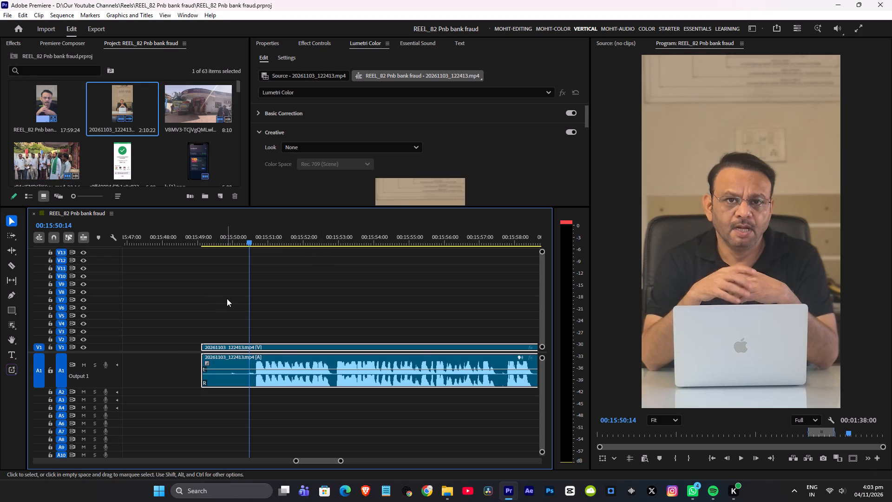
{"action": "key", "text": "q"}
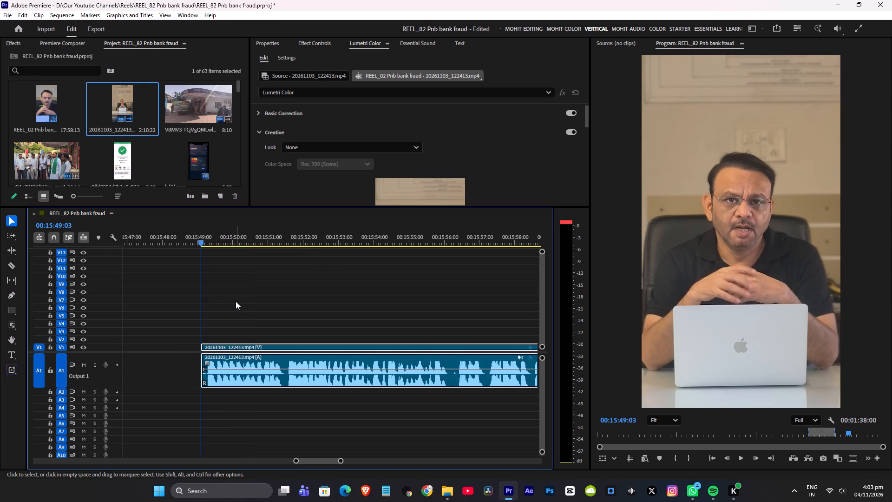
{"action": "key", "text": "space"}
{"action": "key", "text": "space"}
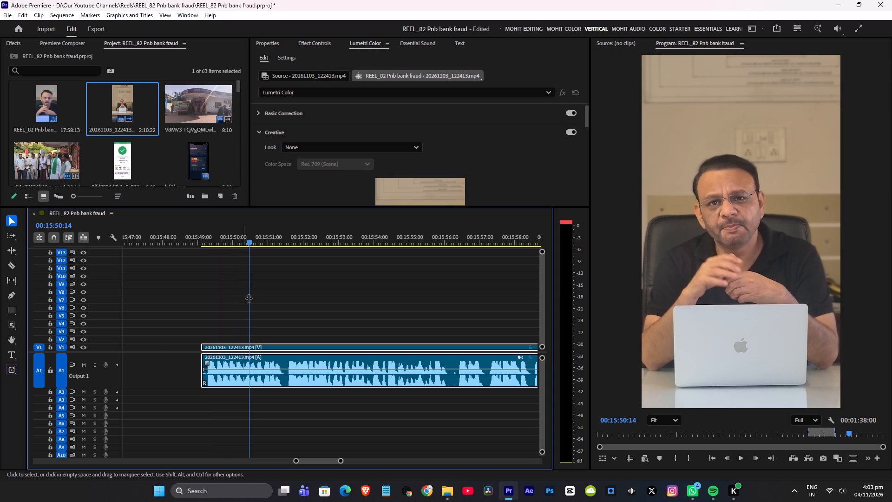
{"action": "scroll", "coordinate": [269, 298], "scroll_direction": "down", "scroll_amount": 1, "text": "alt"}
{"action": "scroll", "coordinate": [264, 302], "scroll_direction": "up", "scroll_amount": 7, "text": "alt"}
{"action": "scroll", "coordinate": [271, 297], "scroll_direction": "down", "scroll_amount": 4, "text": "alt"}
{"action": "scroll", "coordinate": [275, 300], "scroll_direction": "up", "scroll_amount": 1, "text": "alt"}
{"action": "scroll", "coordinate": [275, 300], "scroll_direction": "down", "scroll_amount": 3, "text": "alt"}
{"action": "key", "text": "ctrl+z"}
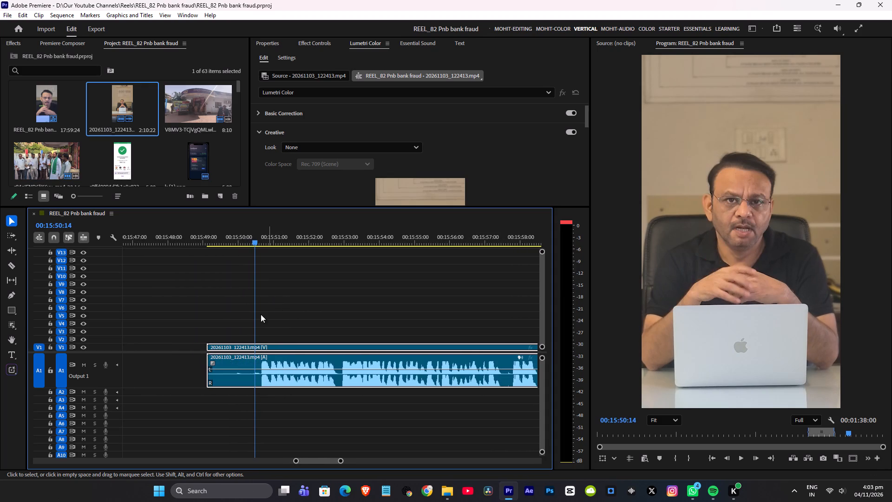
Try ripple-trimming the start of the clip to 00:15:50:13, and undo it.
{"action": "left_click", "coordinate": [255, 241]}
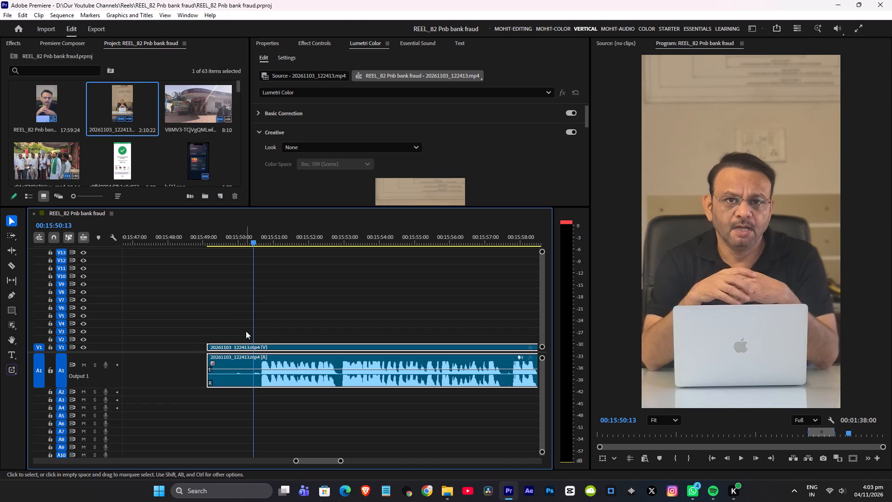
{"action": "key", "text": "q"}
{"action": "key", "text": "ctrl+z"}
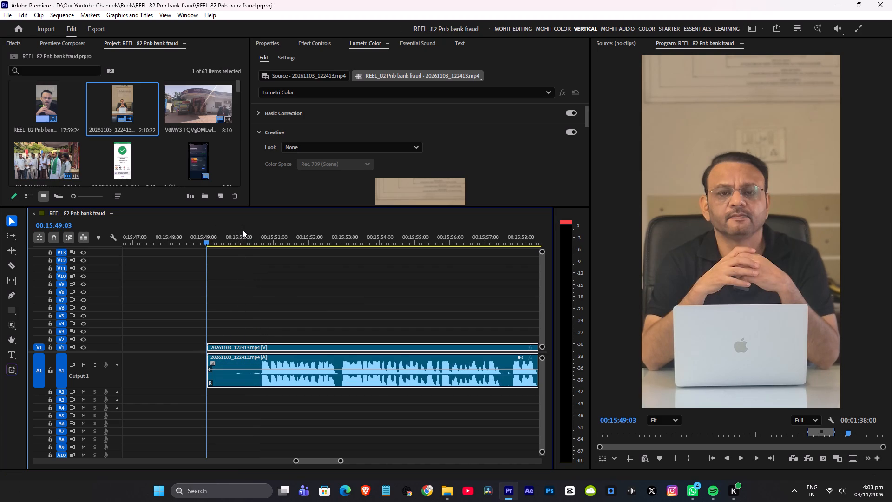
Split the 20261103_122413.mp4 clip at 00:15:50:13, just before the speech begins.
{"action": "left_click_drag", "start_coordinate": [235, 235], "coordinate": [254, 236]}
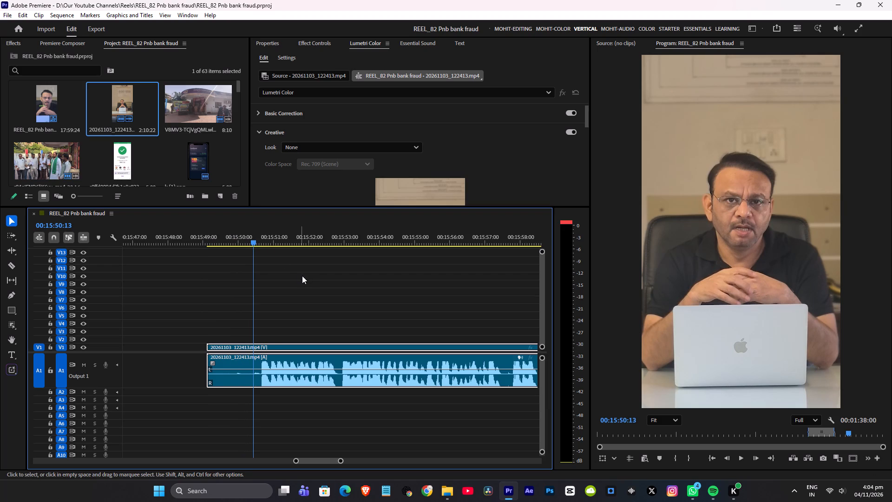
{"action": "scroll", "coordinate": [300, 279], "scroll_direction": "down", "scroll_amount": 1, "text": "alt"}
{"action": "left_click_drag", "start_coordinate": [221, 238], "coordinate": [222, 238]}
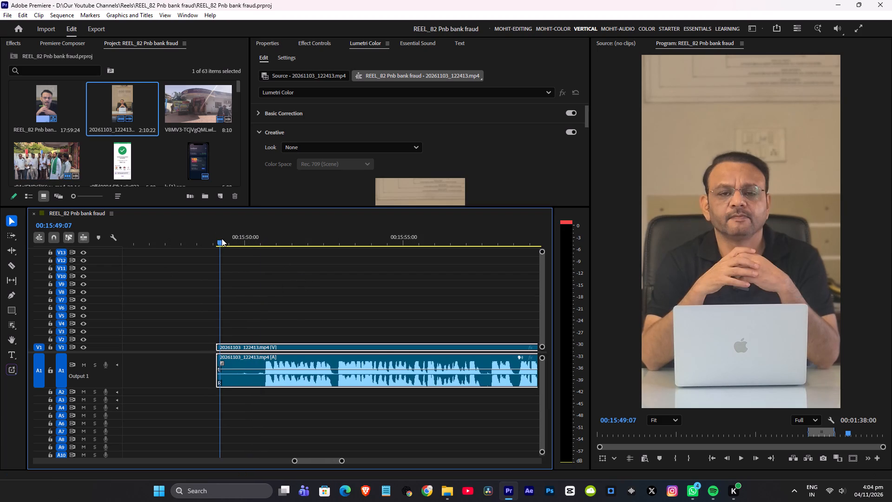
{"action": "left_click_drag", "start_coordinate": [222, 238], "coordinate": [259, 239]}
{"action": "key", "text": "z"}
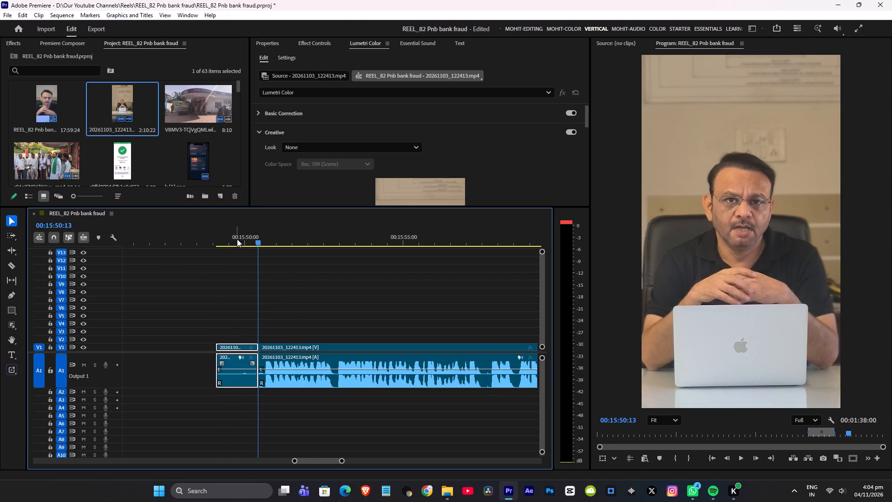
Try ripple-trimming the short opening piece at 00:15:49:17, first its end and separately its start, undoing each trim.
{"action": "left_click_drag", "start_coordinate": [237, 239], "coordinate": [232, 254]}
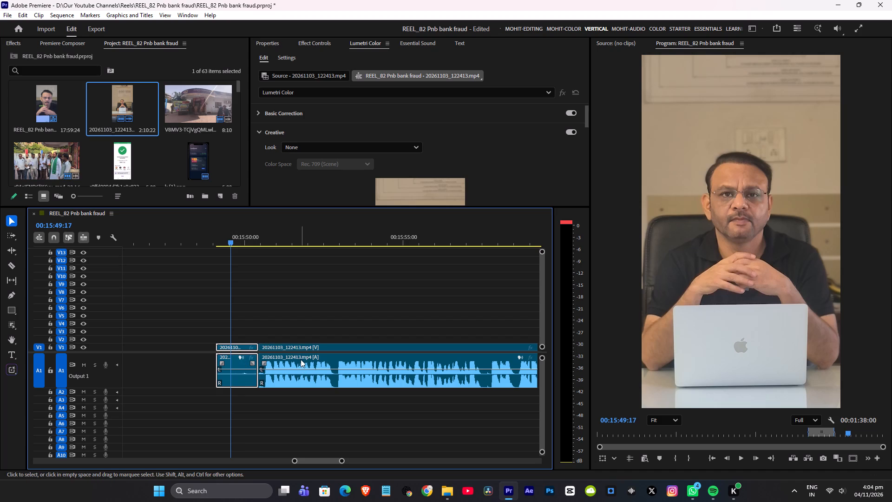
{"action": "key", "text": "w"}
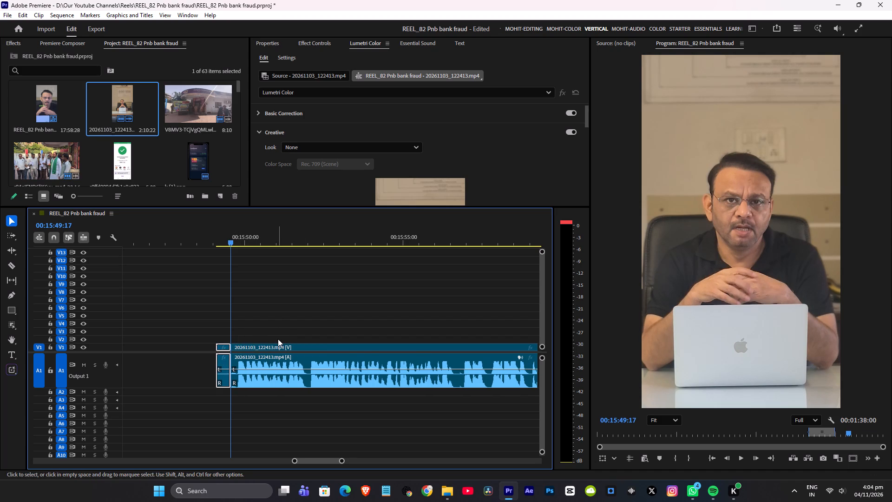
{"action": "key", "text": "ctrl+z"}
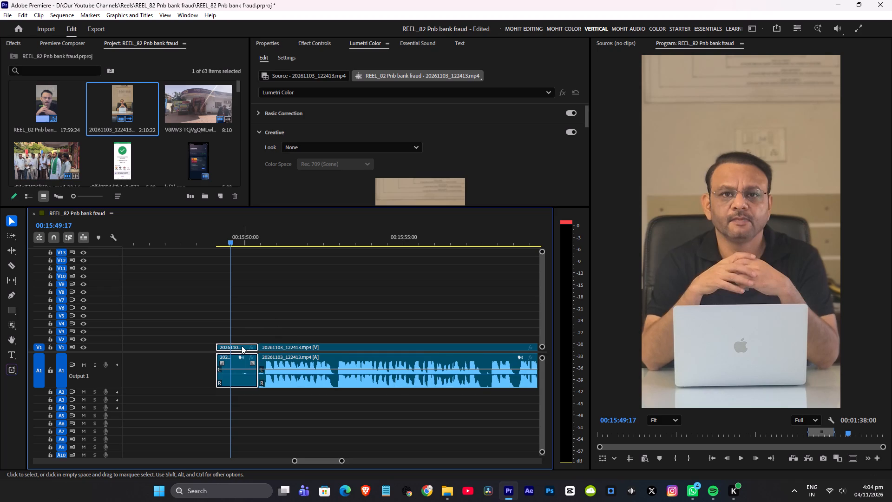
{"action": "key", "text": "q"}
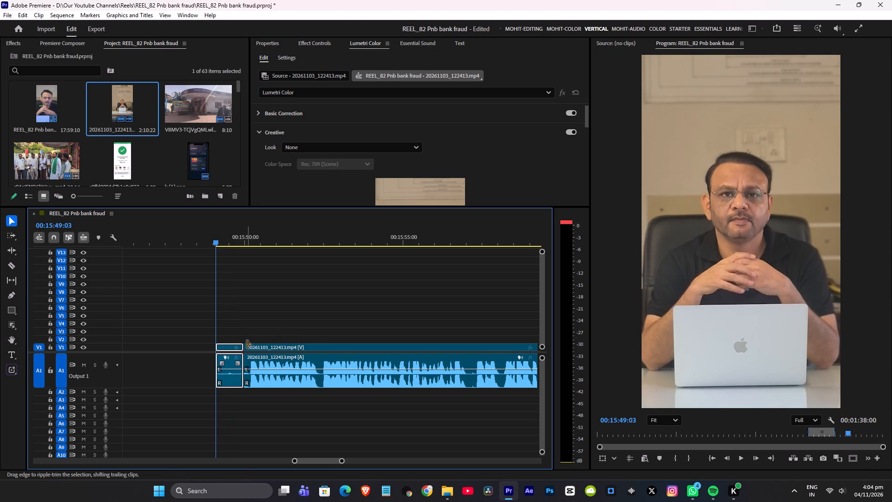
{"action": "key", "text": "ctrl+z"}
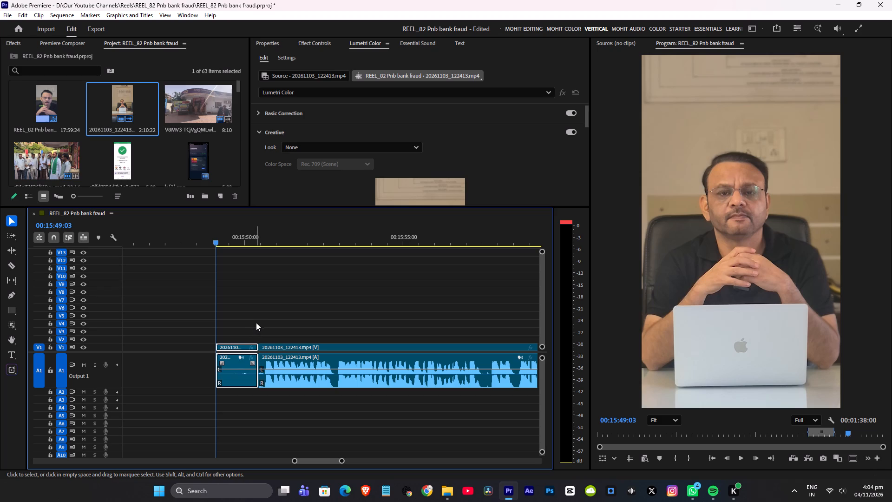
Delete the short silent piece before the cut at 00:15:50:13.
{"action": "key", "text": "Delete"}
Ripple-trim the start of the remaining 20261103_122413.mp4 clip up to 00:15:50:18, right before the first word.
{"action": "scroll", "coordinate": [291, 335], "scroll_direction": "down", "scroll_amount": 1, "text": "alt"}
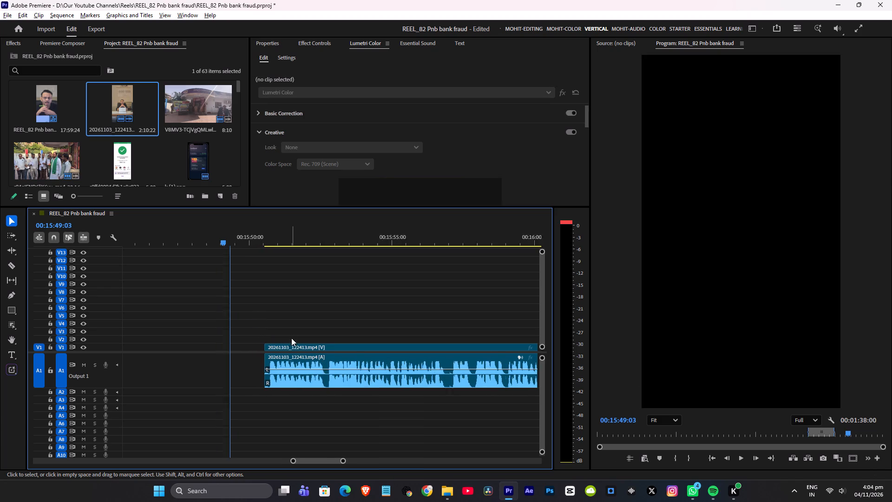
{"action": "scroll", "coordinate": [291, 338], "scroll_direction": "down", "scroll_amount": 5, "text": "alt"}
{"action": "scroll", "coordinate": [269, 330], "scroll_direction": "down", "scroll_amount": 3}
{"action": "scroll", "coordinate": [239, 325], "scroll_direction": "down", "scroll_amount": 2, "text": "alt"}
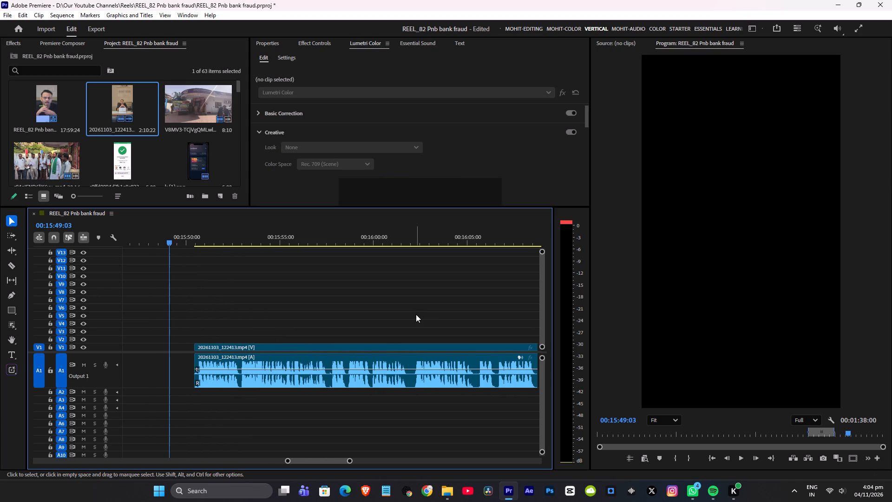
{"action": "scroll", "coordinate": [236, 311], "scroll_direction": "up", "scroll_amount": 8, "text": "alt"}
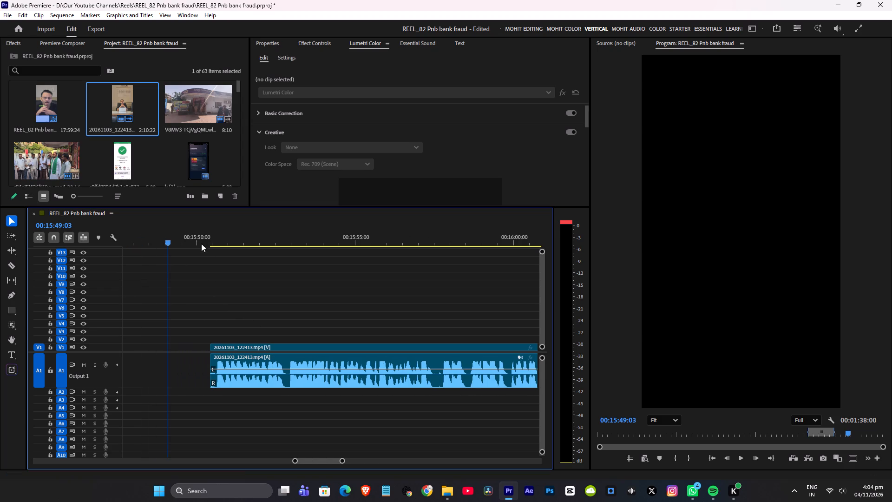
{"action": "left_click_drag", "start_coordinate": [208, 244], "coordinate": [212, 244]}
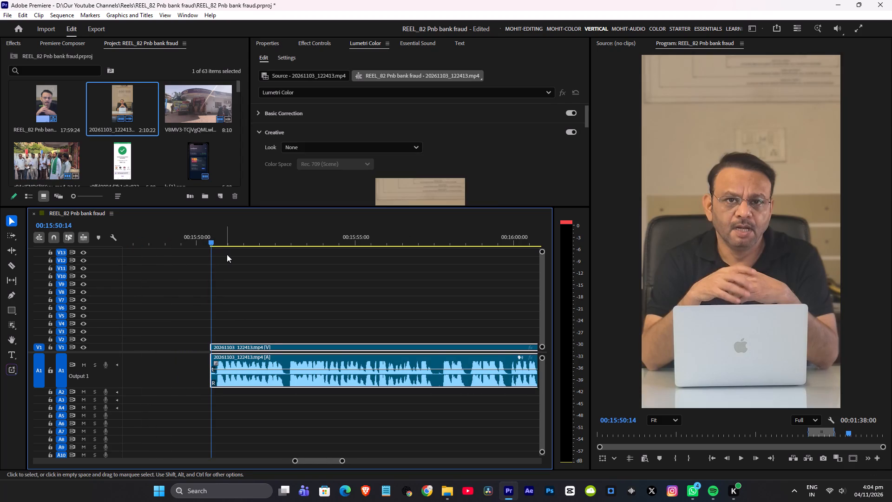
{"action": "scroll", "coordinate": [227, 254], "scroll_direction": "up", "scroll_amount": 9, "text": "alt"}
{"action": "left_click", "coordinate": [202, 242]}
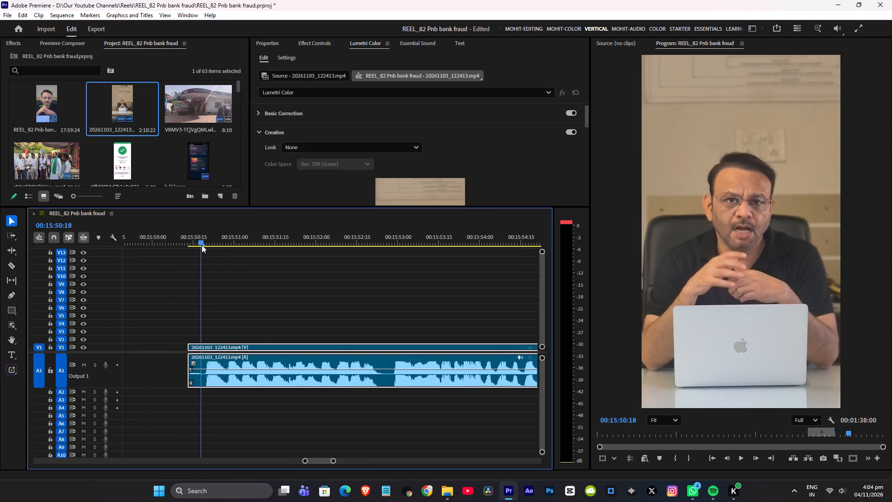
{"action": "key", "text": "q"}
Play the trimmed clip from its new start at 00:15:50:13 through about 00:15:59:01.
{"action": "scroll", "coordinate": [354, 329], "scroll_direction": "down", "scroll_amount": 2, "text": "alt"}
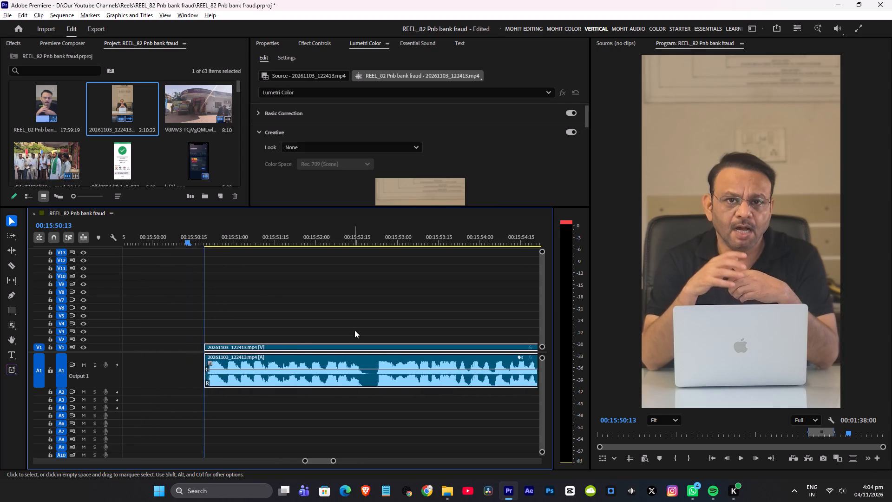
{"action": "scroll", "coordinate": [354, 330], "scroll_direction": "down", "scroll_amount": 3, "text": "alt"}
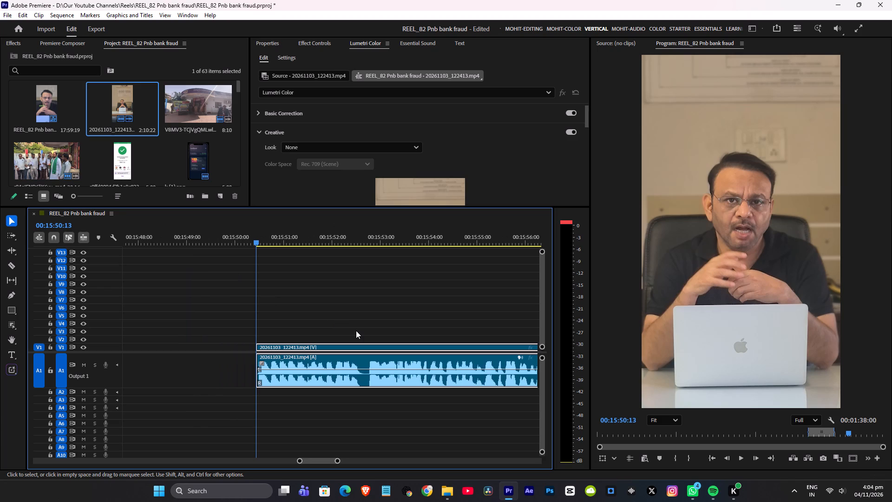
{"action": "key", "text": "space"}
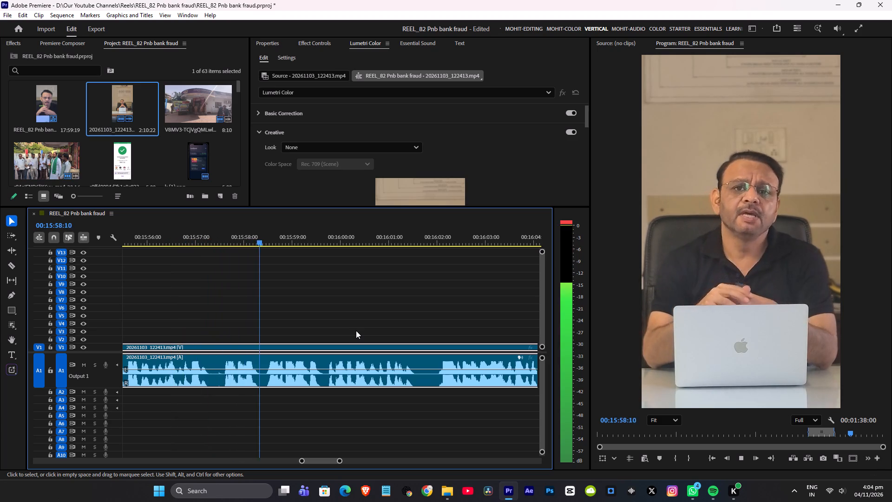
{"action": "key", "text": "space"}
{"action": "key", "text": "space"}
{"action": "key", "text": "space"}
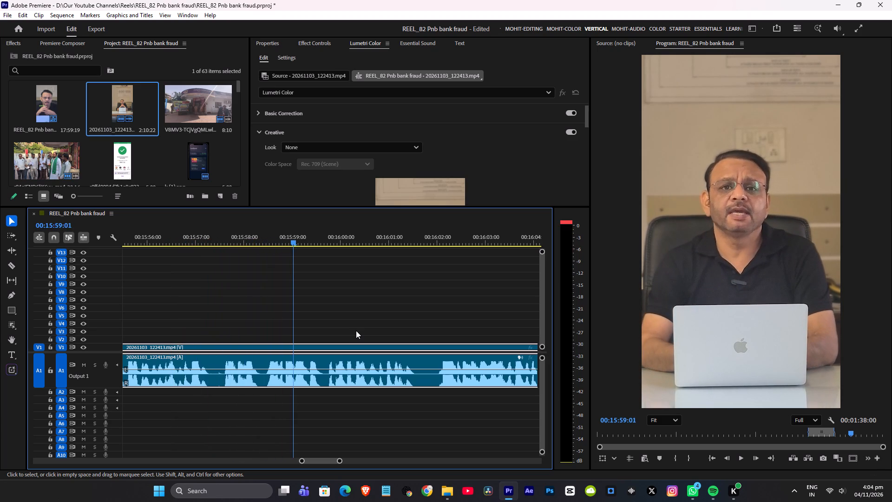
Replay the speech between about 00:15:56:11 and 00:15:58:20 several times to examine the pause near 00:15:57.
{"action": "left_click_drag", "start_coordinate": [244, 229], "coordinate": [251, 231]}
{"action": "left_click", "coordinate": [223, 242]}
{"action": "key", "text": "space"}
{"action": "key", "text": "space"}
{"action": "key", "text": "space"}
{"action": "key", "text": "space"}
{"action": "key", "text": "space"}
{"action": "key", "text": "space"}
{"action": "key", "text": "space"}
{"action": "key", "text": "space"}
{"action": "key", "text": "space"}
{"action": "key", "text": "space"}
{"action": "key", "text": "space"}
{"action": "key", "text": "space"}
{"action": "key", "text": "space"}
{"action": "key", "text": "space"}
{"action": "key", "text": "space"}
{"action": "key", "text": "space"}
{"action": "key", "text": "space"}
{"action": "key", "text": "space"}
{"action": "key", "text": "space"}
{"action": "key", "text": "space"}
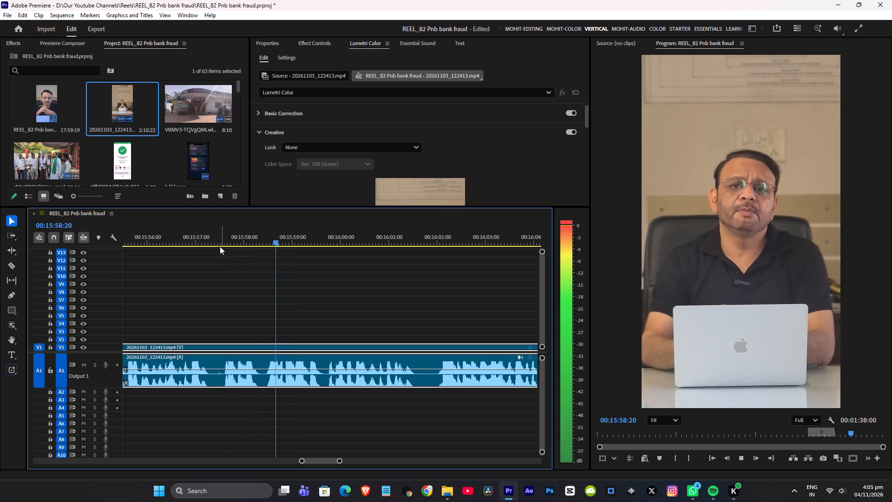
{"action": "key", "text": "space"}
{"action": "key", "text": "space"}
{"action": "key", "text": "space"}
{"action": "key", "text": "space"}
{"action": "key", "text": "space"}
{"action": "key", "text": "space"}
{"action": "key", "text": "space"}
{"action": "key", "text": "space"}
{"action": "key", "text": "space"}
{"action": "key", "text": "space"}
{"action": "key", "text": "space"}
{"action": "key", "text": "space"}
{"action": "key", "text": "space"}
{"action": "key", "text": "space"}
{"action": "key", "text": "space"}
{"action": "key", "text": "space"}
{"action": "key", "text": "space"}
{"action": "key", "text": "space"}
{"action": "key", "text": "space"}
{"action": "key", "text": "space"}
{"action": "left_click", "coordinate": [164, 238]}
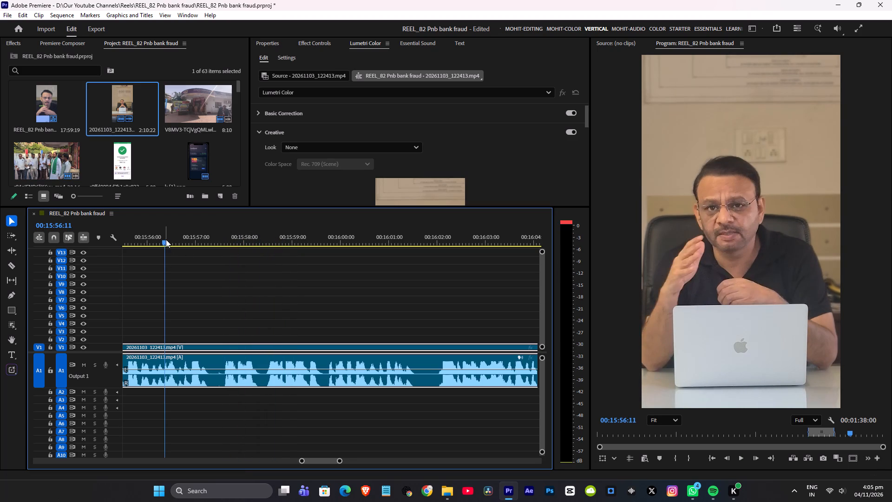
{"action": "key", "text": "space"}
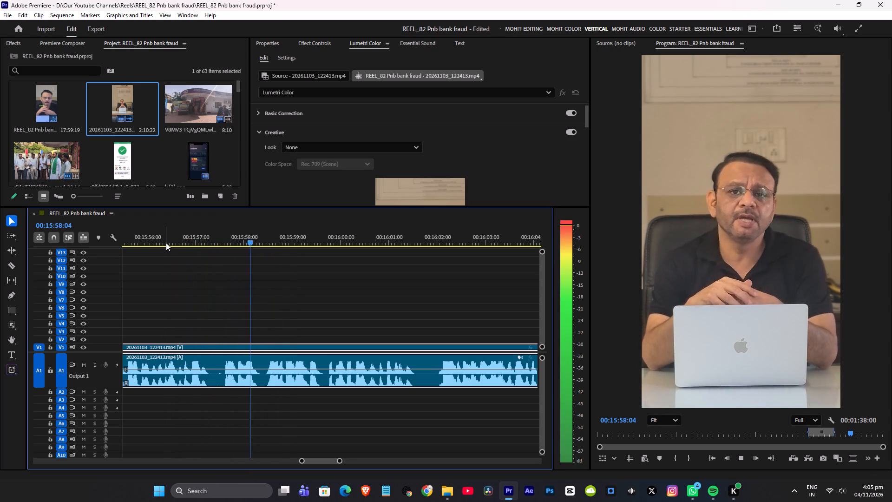
{"action": "key", "text": "space"}
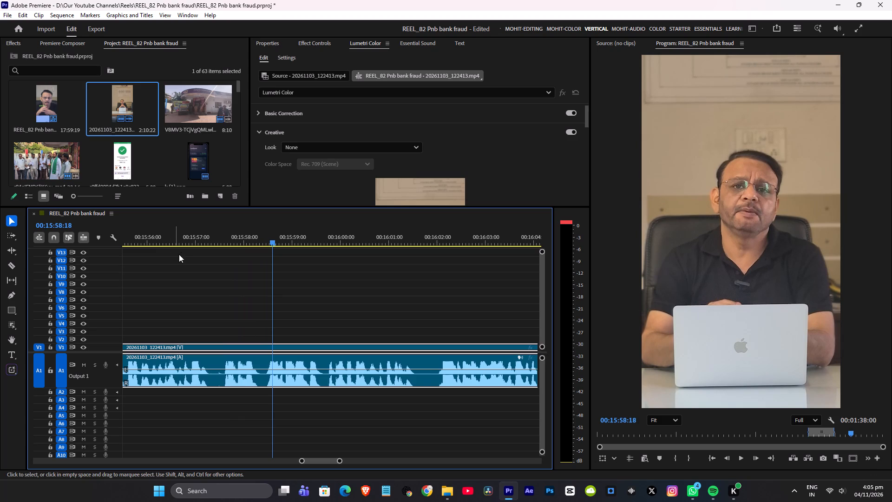
{"action": "left_click", "coordinate": [187, 238]}
{"action": "key", "text": "space"}
{"action": "key", "text": "space"}
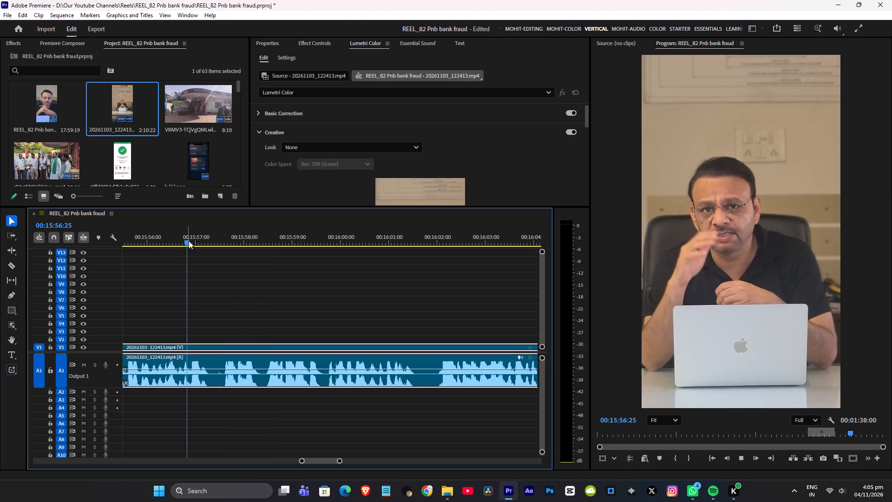
{"action": "key", "text": "space"}
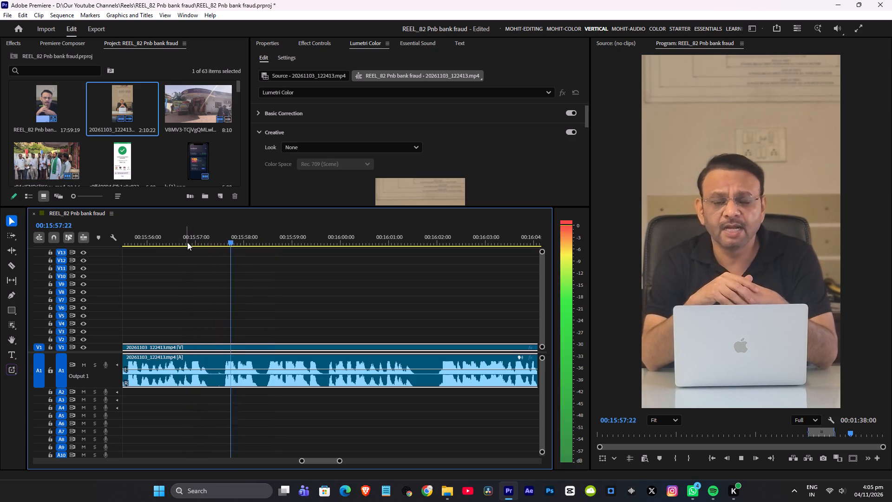
{"action": "key", "text": "space"}
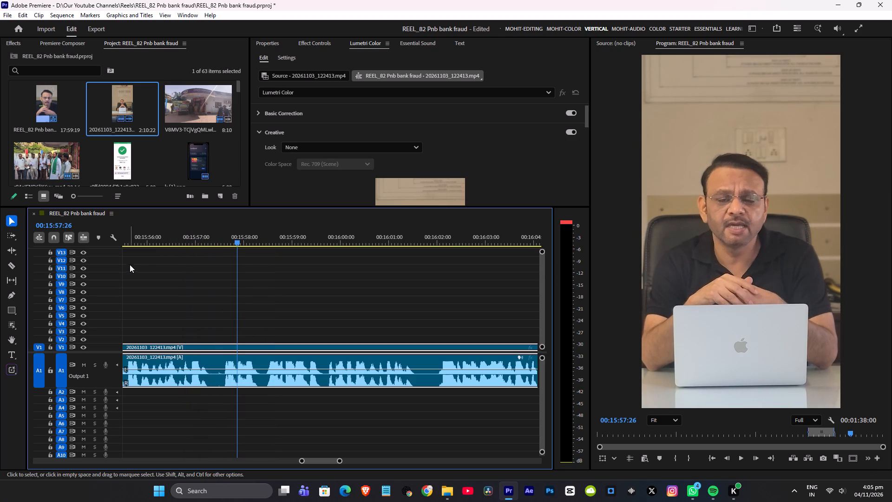
Split the 20261103_122413.mp4 clip at 00:15:57:17, right before the speech resumes after the pause.
{"action": "left_click_drag", "start_coordinate": [205, 243], "coordinate": [213, 242]}
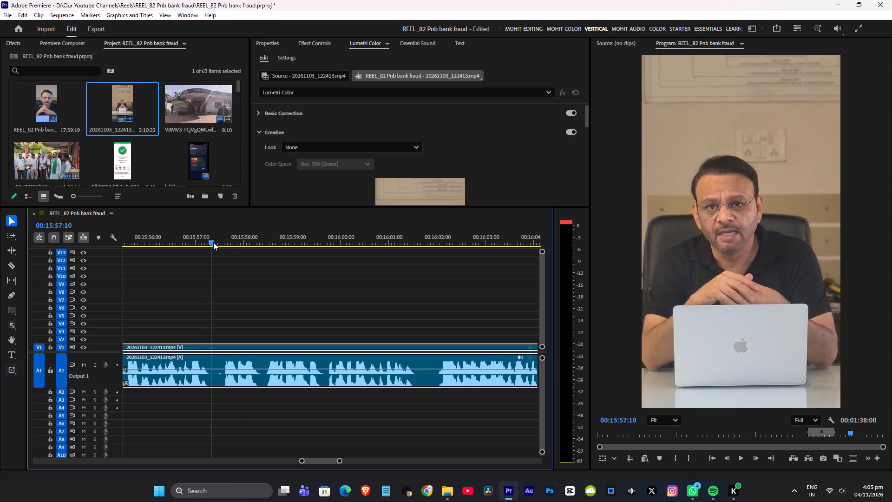
{"action": "left_click", "coordinate": [221, 240]}
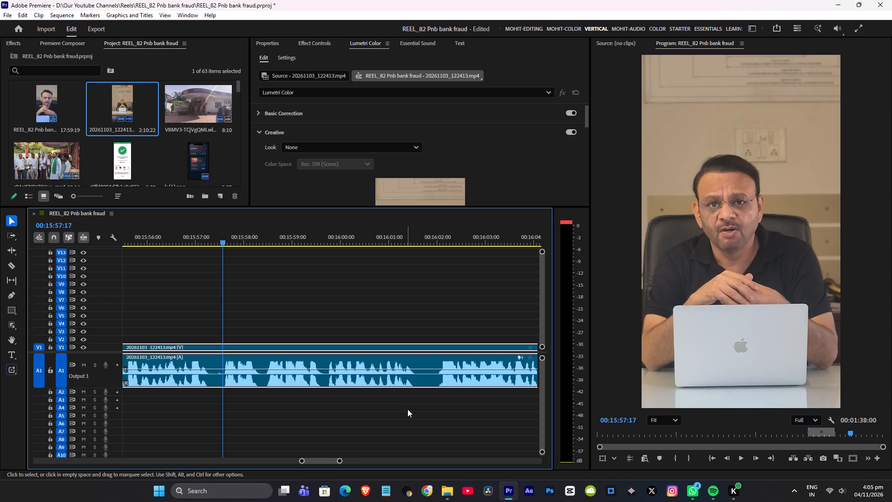
{"action": "key", "text": "z"}
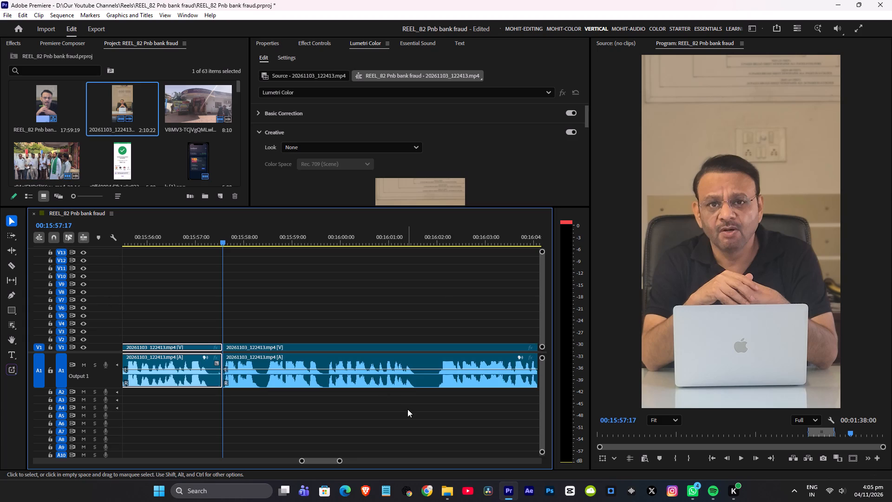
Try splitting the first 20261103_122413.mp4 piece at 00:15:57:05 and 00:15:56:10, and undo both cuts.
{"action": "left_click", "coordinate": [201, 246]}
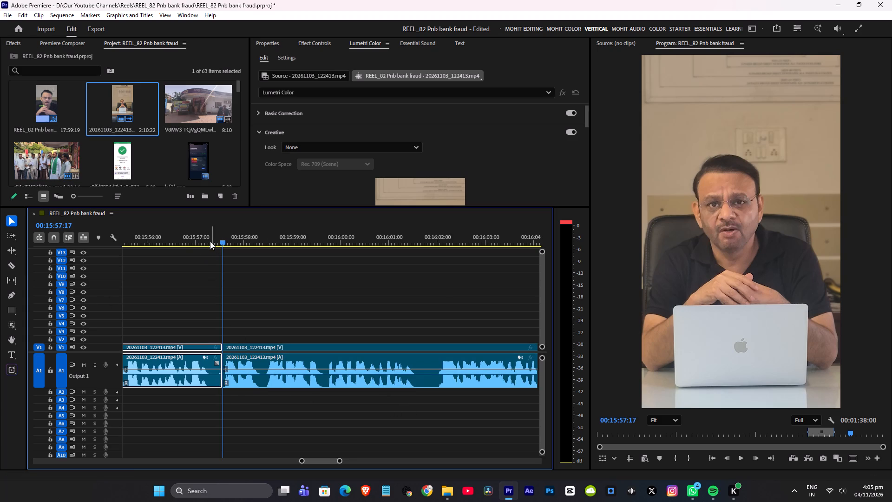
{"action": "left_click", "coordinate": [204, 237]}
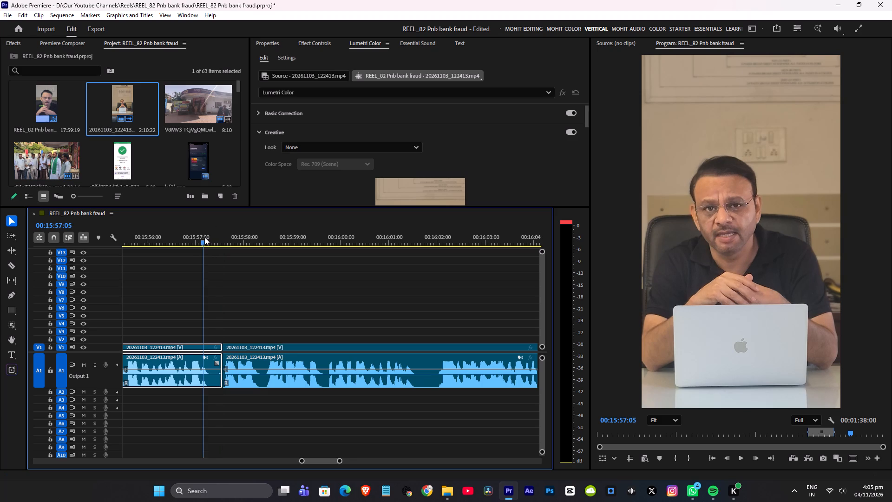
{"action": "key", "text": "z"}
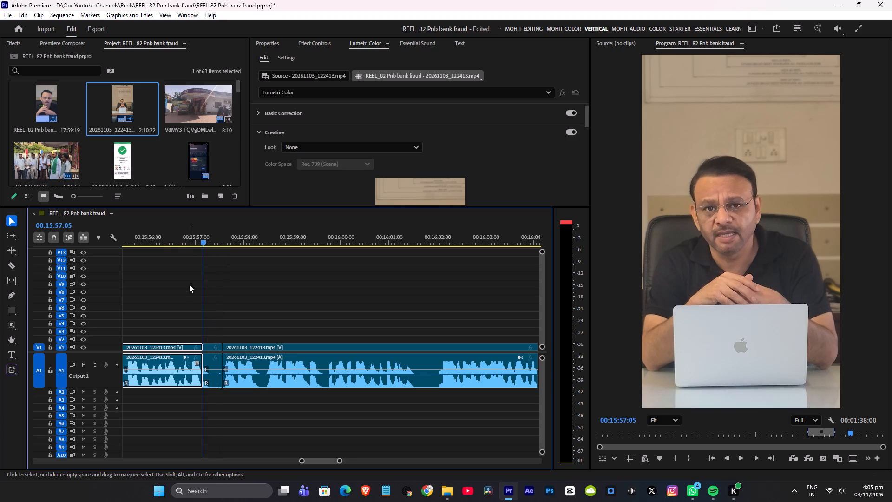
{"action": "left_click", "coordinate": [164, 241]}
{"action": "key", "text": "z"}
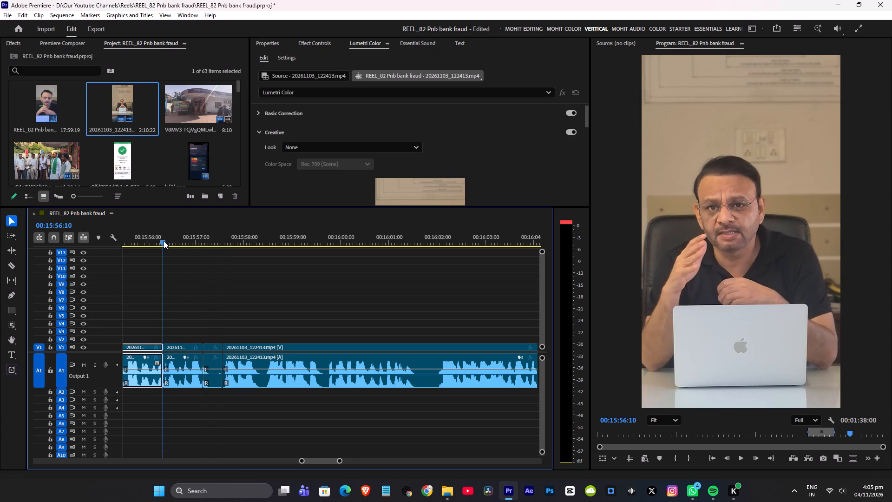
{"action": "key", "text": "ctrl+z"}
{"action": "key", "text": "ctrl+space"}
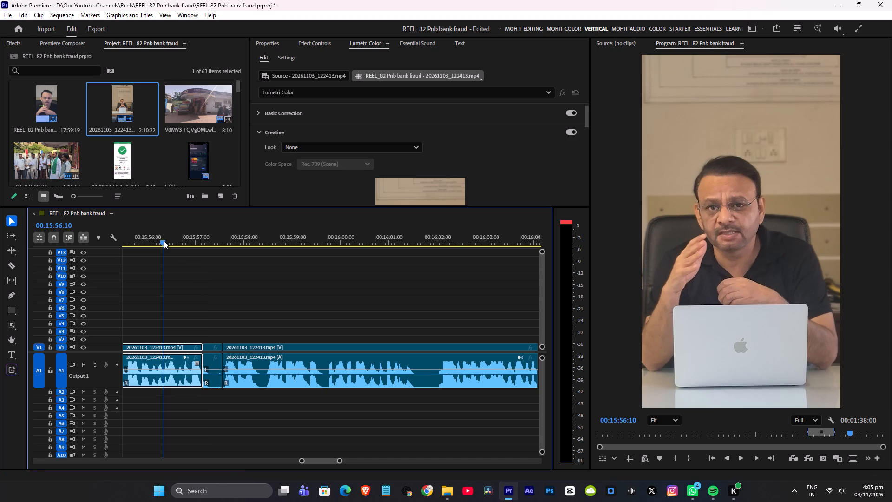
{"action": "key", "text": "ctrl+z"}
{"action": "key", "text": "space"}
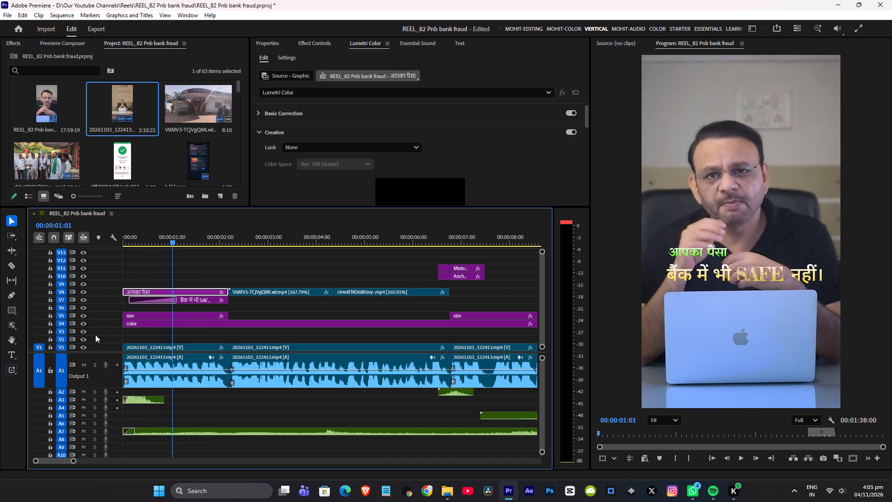
Return from the sequence start to the cut at 00:15:57:17 and play the speech leading into it from 00:15:54:03.
{"action": "scroll", "coordinate": [193, 374], "scroll_direction": "down", "scroll_amount": 2, "text": "alt"}
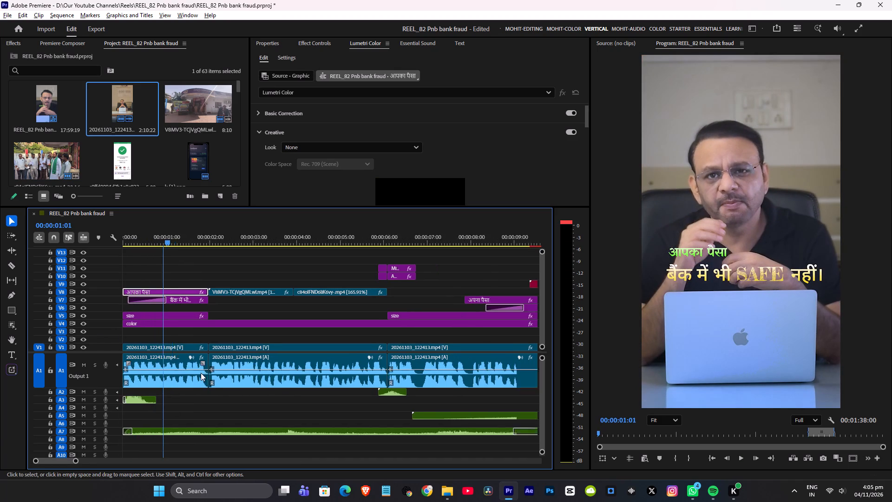
{"action": "scroll", "coordinate": [201, 373], "scroll_direction": "down", "scroll_amount": 3, "text": "alt"}
{"action": "scroll", "coordinate": [227, 387], "scroll_direction": "up", "scroll_amount": 1, "text": "alt"}
{"action": "scroll", "coordinate": [219, 388], "scroll_direction": "down", "scroll_amount": 20, "text": "alt"}
{"action": "scroll", "coordinate": [219, 388], "scroll_direction": "down", "scroll_amount": 7, "text": "alt"}
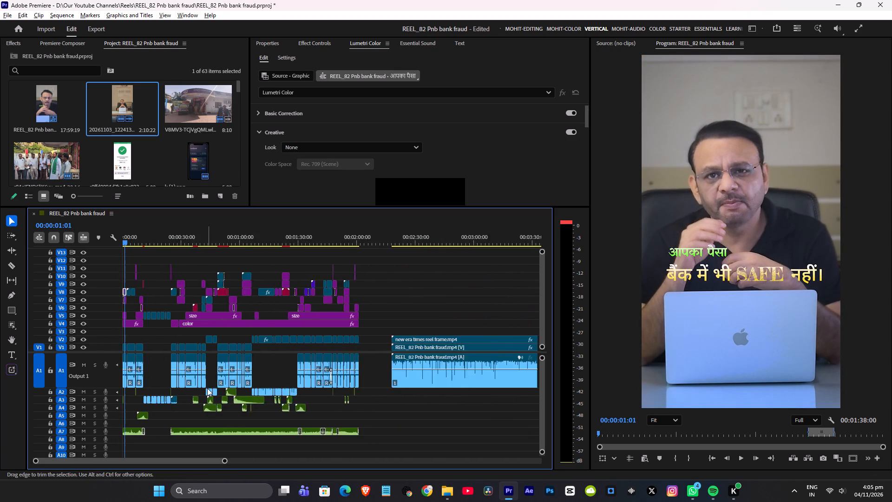
{"action": "scroll", "coordinate": [207, 388], "scroll_direction": "down", "scroll_amount": 3, "text": "alt"}
{"action": "scroll", "coordinate": [316, 359], "scroll_direction": "up", "scroll_amount": 7, "text": "alt"}
{"action": "scroll", "coordinate": [348, 382], "scroll_direction": "down", "scroll_amount": 9, "text": "alt"}
{"action": "scroll", "coordinate": [266, 335], "scroll_direction": "down", "scroll_amount": 10, "text": "alt"}
{"action": "scroll", "coordinate": [377, 332], "scroll_direction": "down", "scroll_amount": 19}
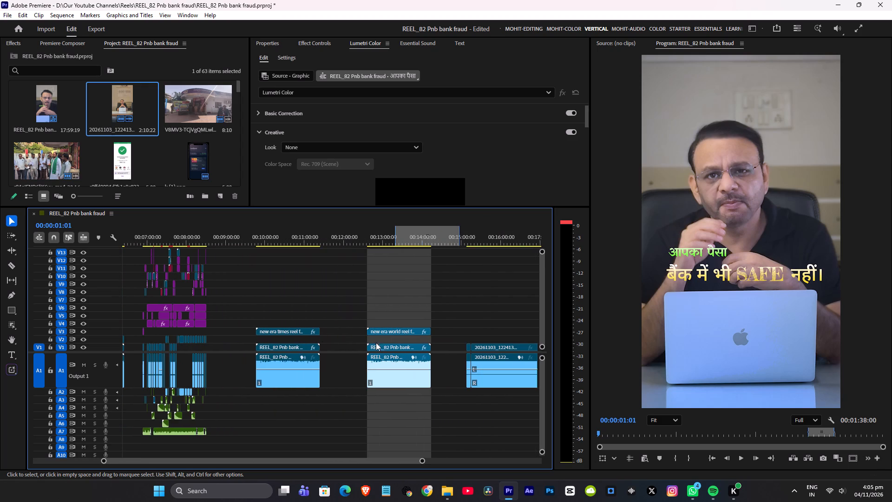
{"action": "scroll", "coordinate": [373, 349], "scroll_direction": "down", "scroll_amount": 12}
{"action": "scroll", "coordinate": [322, 329], "scroll_direction": "up", "scroll_amount": 16, "text": "alt"}
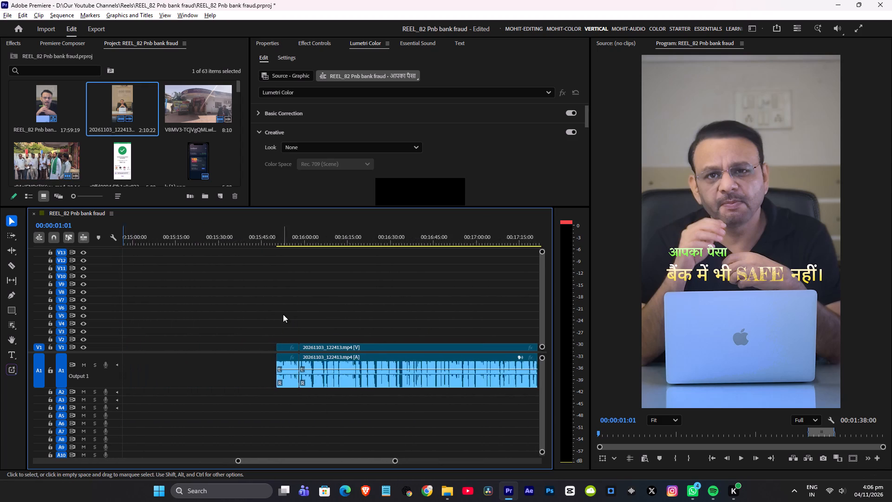
{"action": "scroll", "coordinate": [283, 314], "scroll_direction": "up", "scroll_amount": 20, "text": "alt"}
{"action": "scroll", "coordinate": [283, 314], "scroll_direction": "up", "scroll_amount": 1, "text": "alt"}
{"action": "left_click_drag", "start_coordinate": [309, 244], "coordinate": [316, 244]}
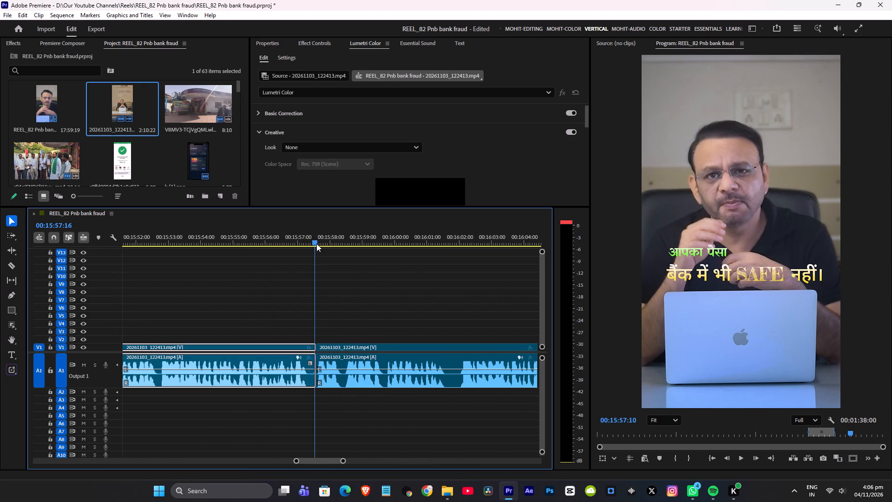
{"action": "left_click_drag", "start_coordinate": [316, 244], "coordinate": [310, 248]}
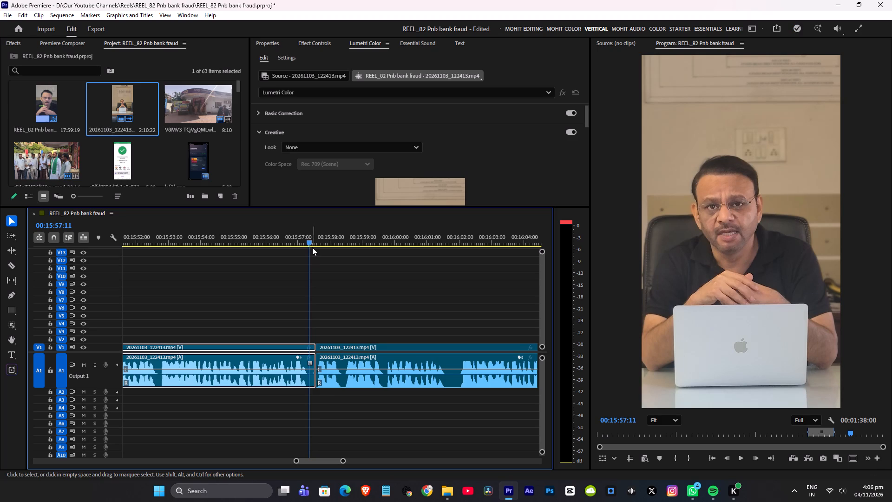
{"action": "left_click", "coordinate": [205, 241]}
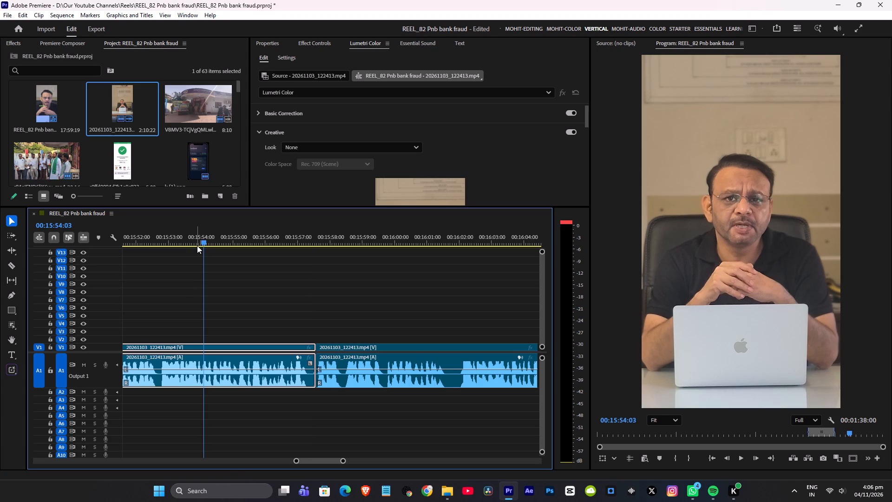
{"action": "key", "text": "space"}
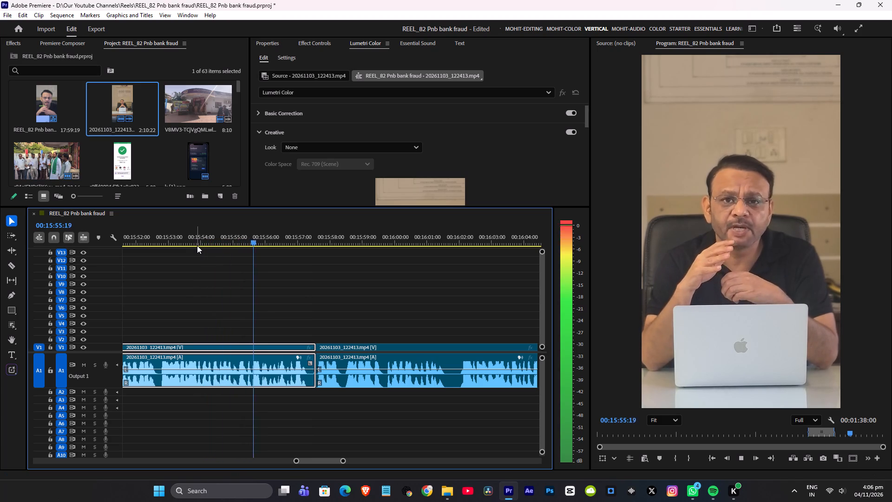
{"action": "key", "text": "space"}
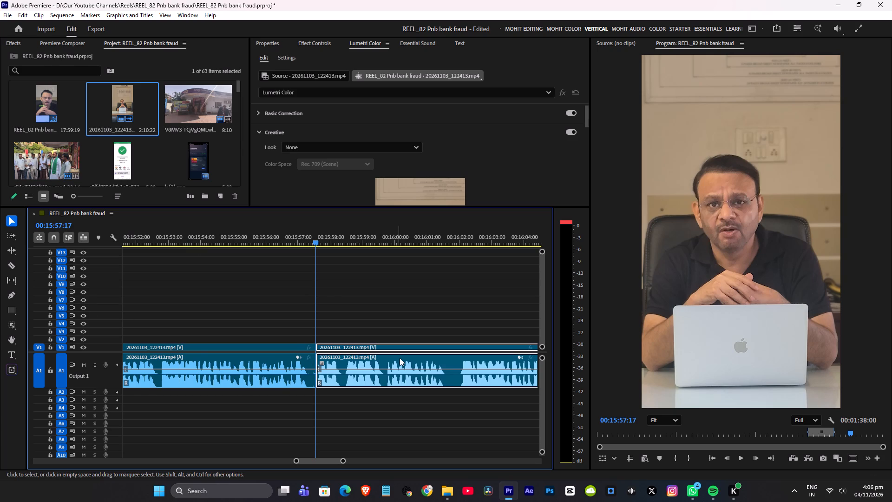
Replay the speech across the 00:15:57:17 cut from 00:15:57:01 and 00:15:56:23 to judge where the pause begins.
{"action": "scroll", "coordinate": [400, 358], "scroll_direction": "down", "scroll_amount": 1}
{"action": "key", "text": "0"}
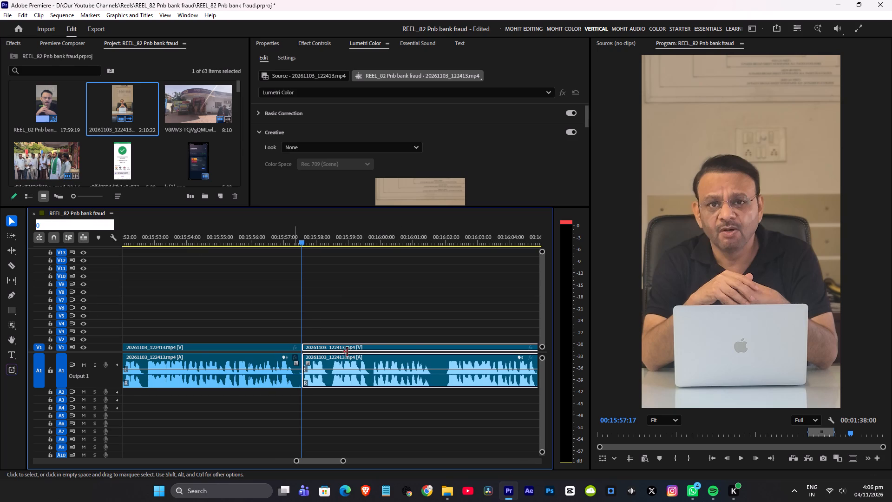
{"action": "scroll", "coordinate": [405, 346], "scroll_direction": "up", "scroll_amount": 5, "text": "alt"}
{"action": "scroll", "coordinate": [180, 302], "scroll_direction": "up", "scroll_amount": 5}
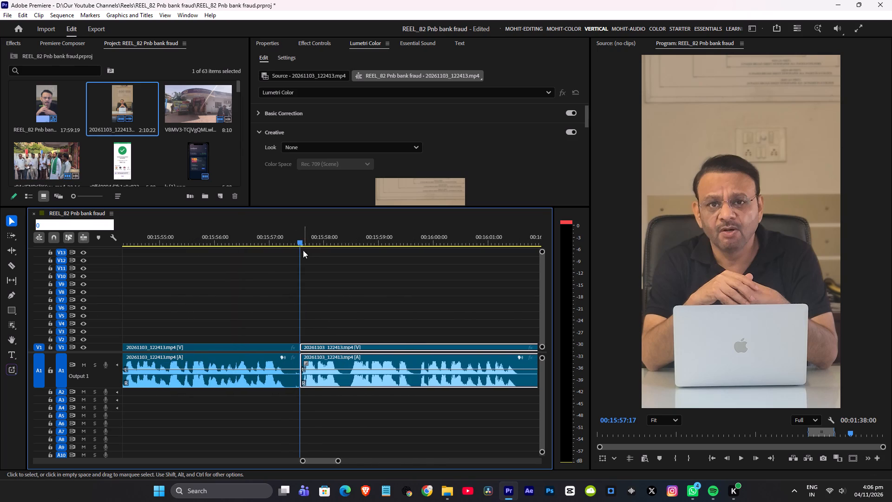
{"action": "left_click", "coordinate": [290, 240]}
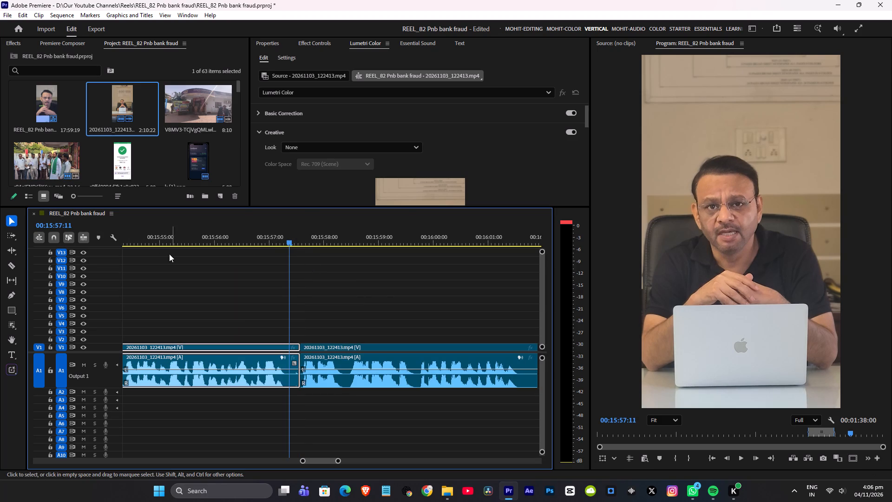
{"action": "left_click", "coordinate": [272, 244]}
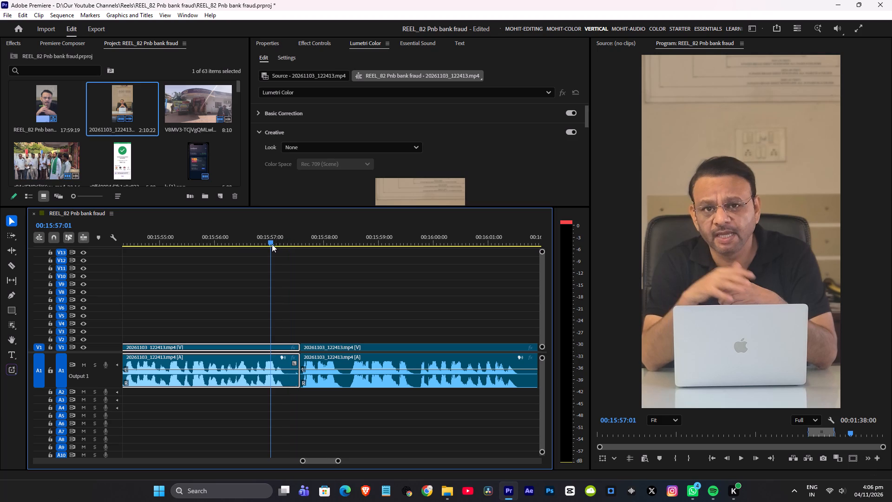
{"action": "key", "text": "space"}
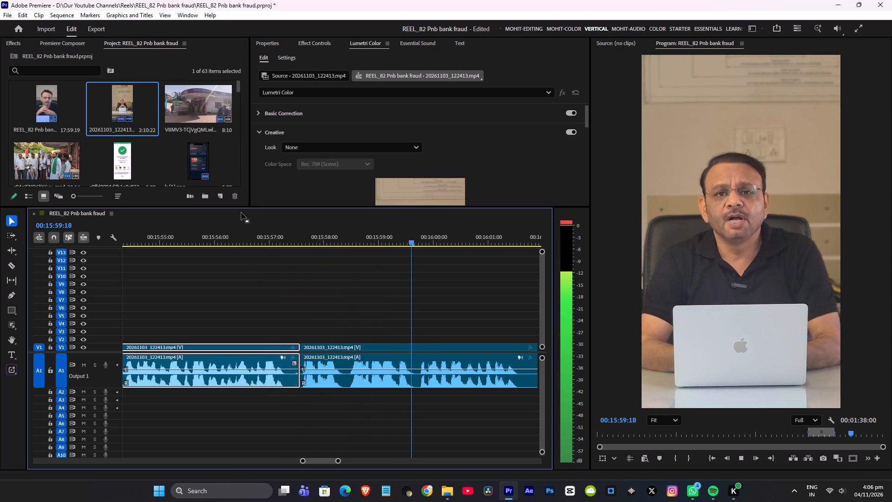
{"action": "left_click", "coordinate": [258, 241]}
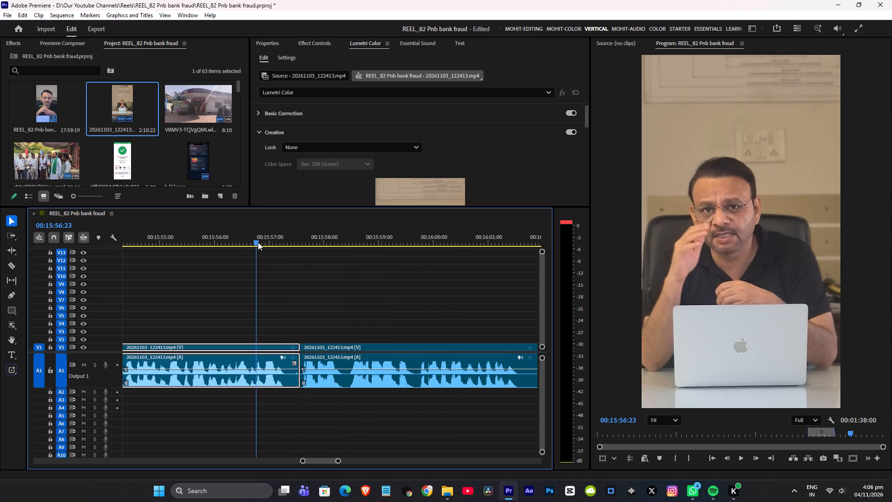
{"action": "key", "text": "space"}
{"action": "key", "text": "space"}
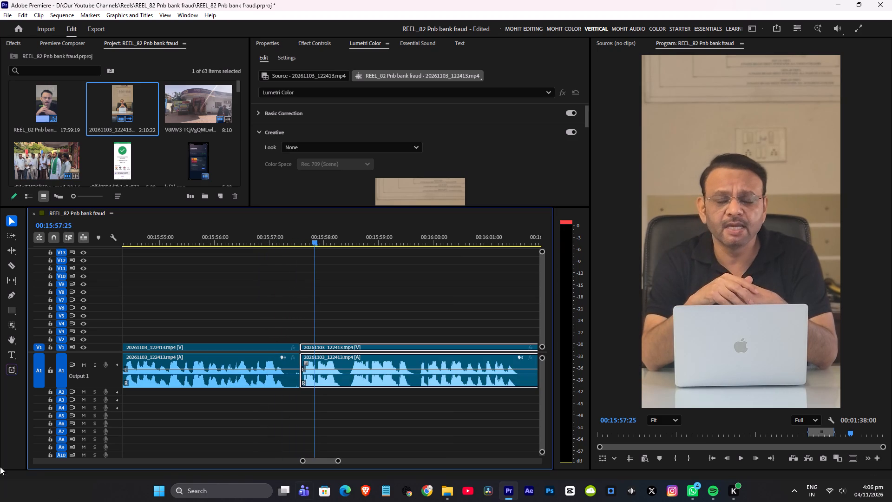
Split the 20261103_122413.mp4 clip at 00:15:57:10, where the phrase ends and the pause begins.
{"action": "scroll", "coordinate": [251, 314], "scroll_direction": "up", "scroll_amount": 3, "text": "alt"}
{"action": "left_click", "coordinate": [301, 242]}
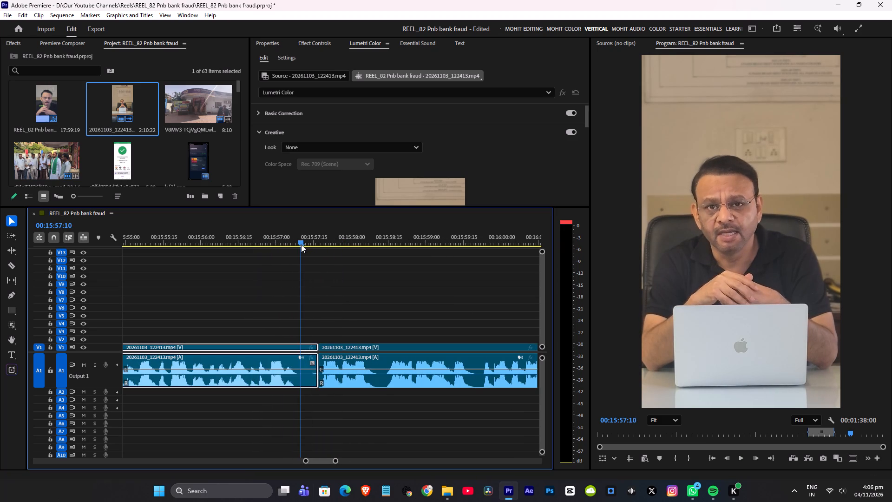
{"action": "key", "text": "z"}
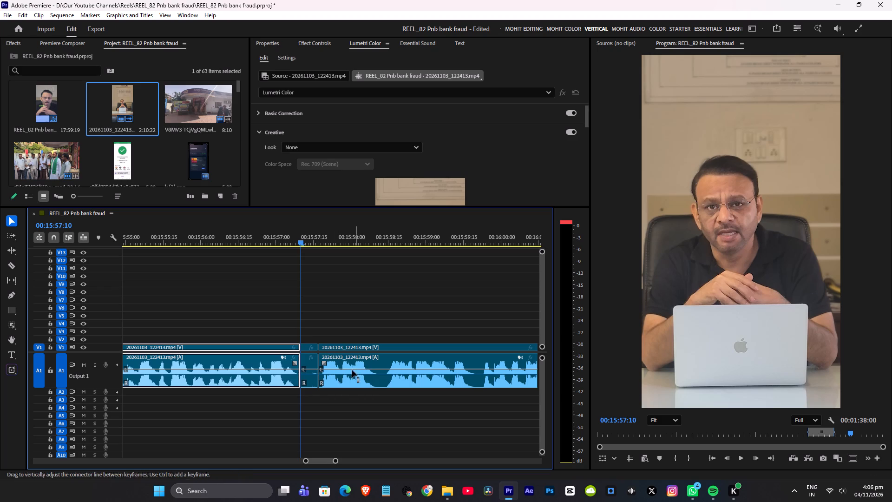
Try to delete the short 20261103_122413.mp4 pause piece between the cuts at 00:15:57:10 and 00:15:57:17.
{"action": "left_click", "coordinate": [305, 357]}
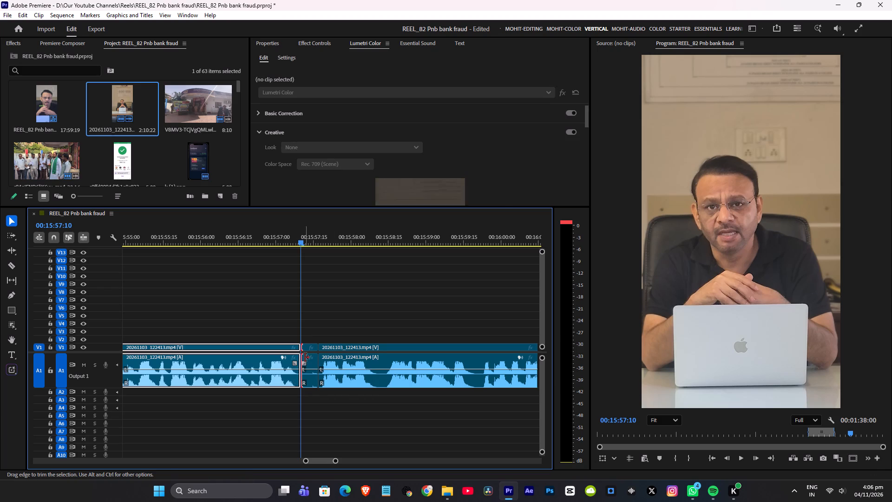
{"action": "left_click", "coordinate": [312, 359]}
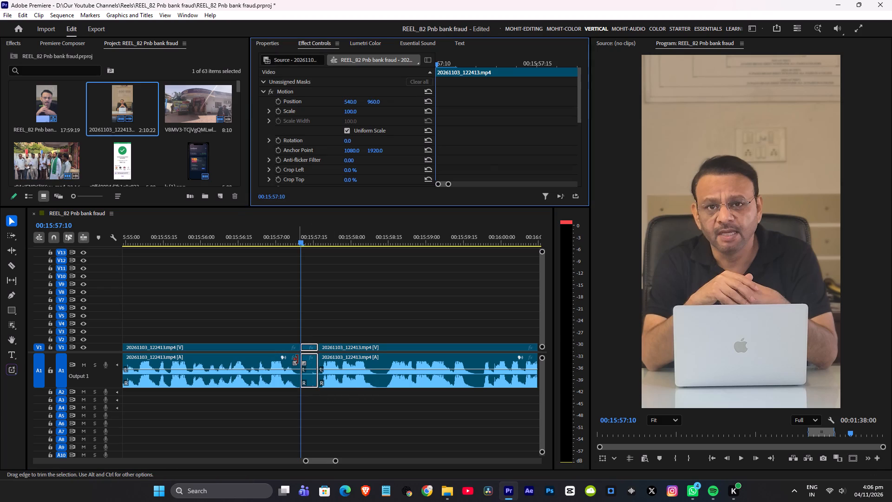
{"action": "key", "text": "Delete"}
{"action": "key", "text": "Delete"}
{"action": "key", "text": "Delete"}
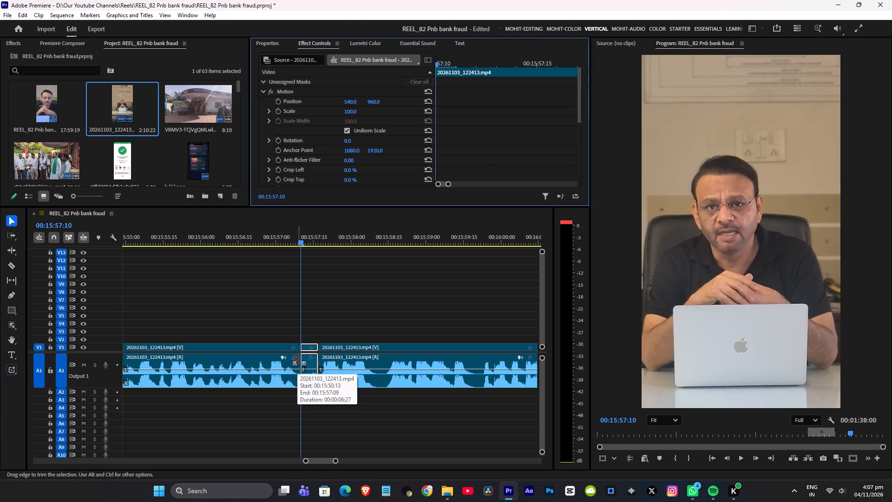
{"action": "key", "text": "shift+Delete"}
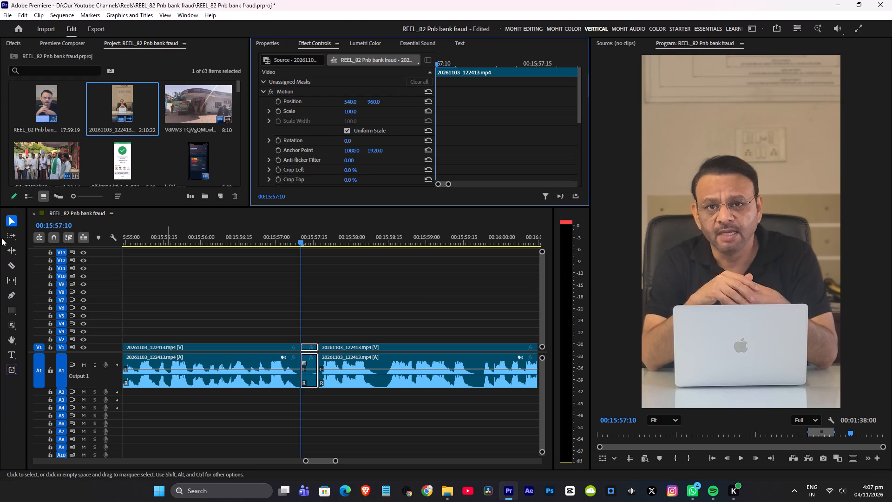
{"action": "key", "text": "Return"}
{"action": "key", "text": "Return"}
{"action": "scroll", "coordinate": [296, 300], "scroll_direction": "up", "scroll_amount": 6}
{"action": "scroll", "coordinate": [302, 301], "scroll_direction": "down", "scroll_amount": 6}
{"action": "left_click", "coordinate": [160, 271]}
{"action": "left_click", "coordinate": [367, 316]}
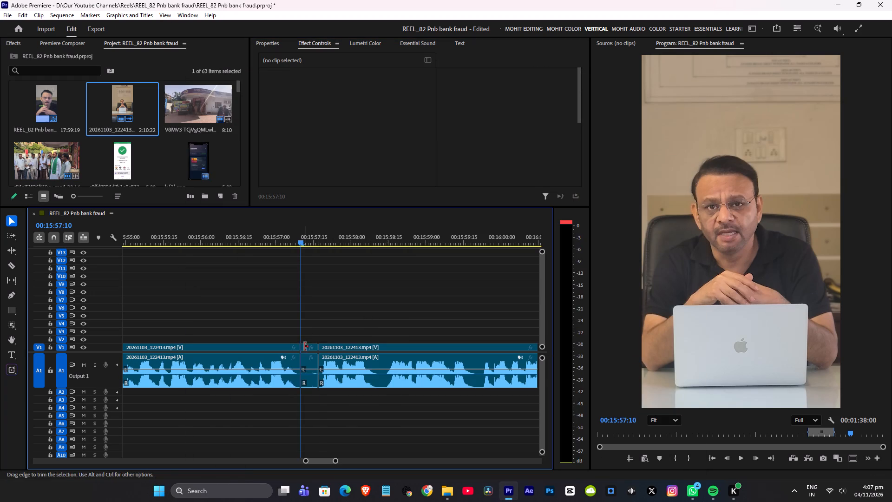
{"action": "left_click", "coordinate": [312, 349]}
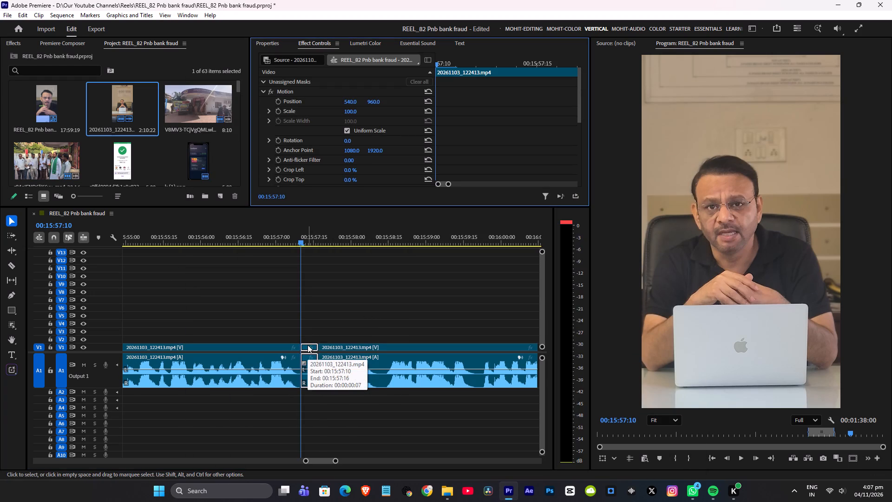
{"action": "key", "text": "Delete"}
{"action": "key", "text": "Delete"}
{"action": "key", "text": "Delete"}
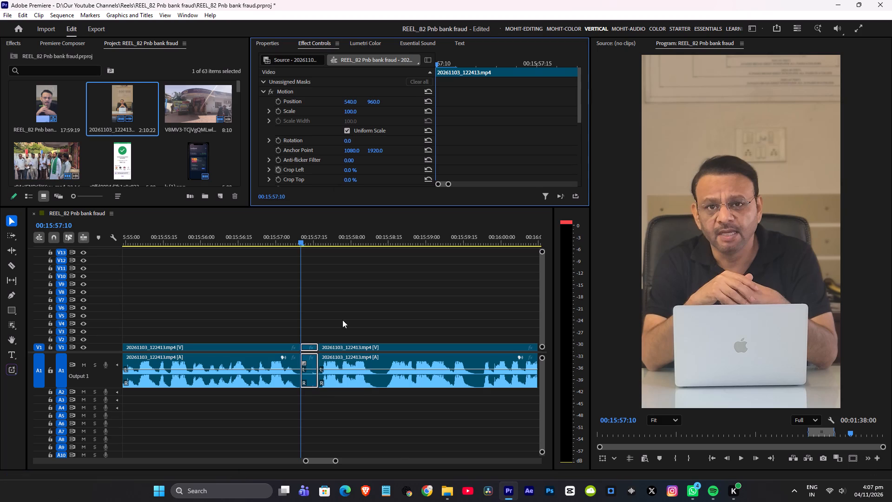
Delete the seven-frame 20261103_122413.mp4 pause piece starting at 00:15:57:10 and close the gap it leaves.
{"action": "scroll", "coordinate": [340, 320], "scroll_direction": "up", "scroll_amount": 6}
{"action": "left_click", "coordinate": [306, 243]}
{"action": "left_click", "coordinate": [333, 288]}
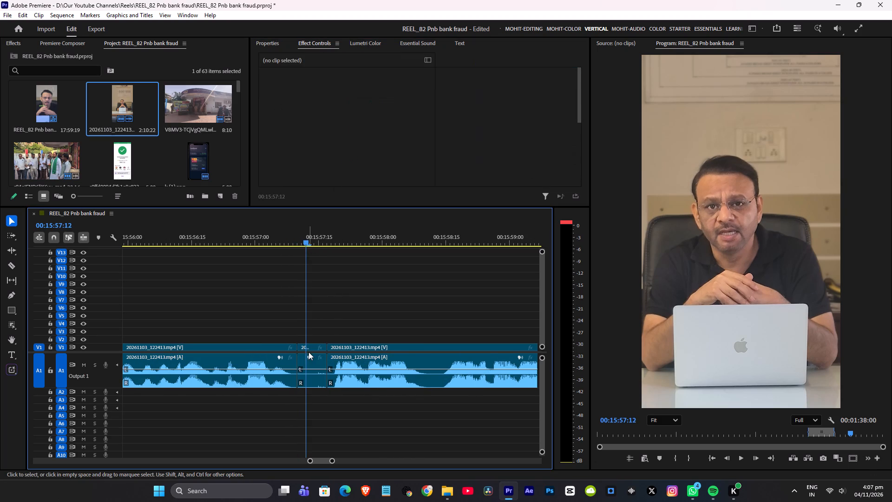
{"action": "left_click", "coordinate": [311, 345]}
{"action": "key", "text": "Delete"}
{"action": "key", "text": "Delete"}
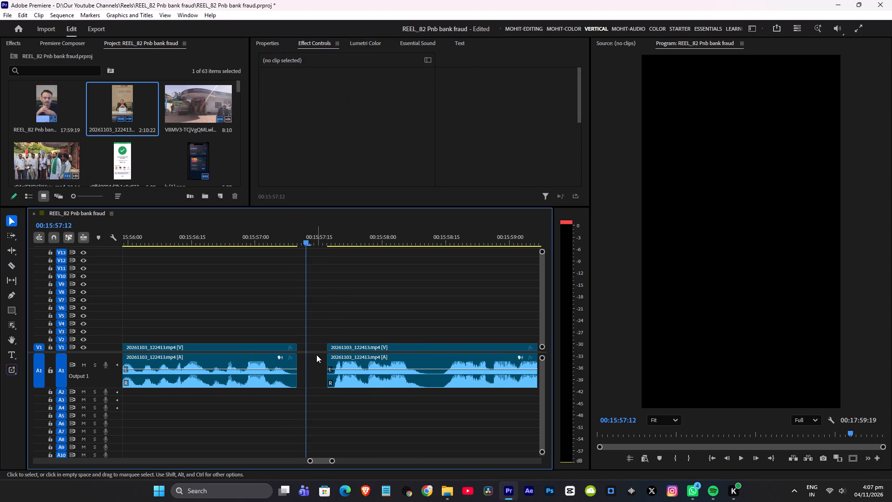
{"action": "left_click", "coordinate": [315, 347]}
{"action": "key", "text": "Delete"}
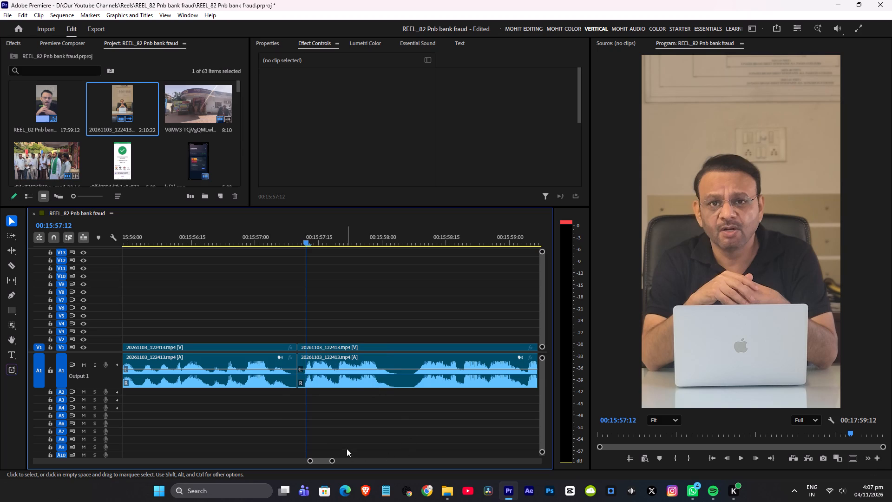
Play the speech from 00:15:57:12 through the following pause, and return to 00:16:01:29 near the start of the next phrase.
{"action": "key", "text": "space"}
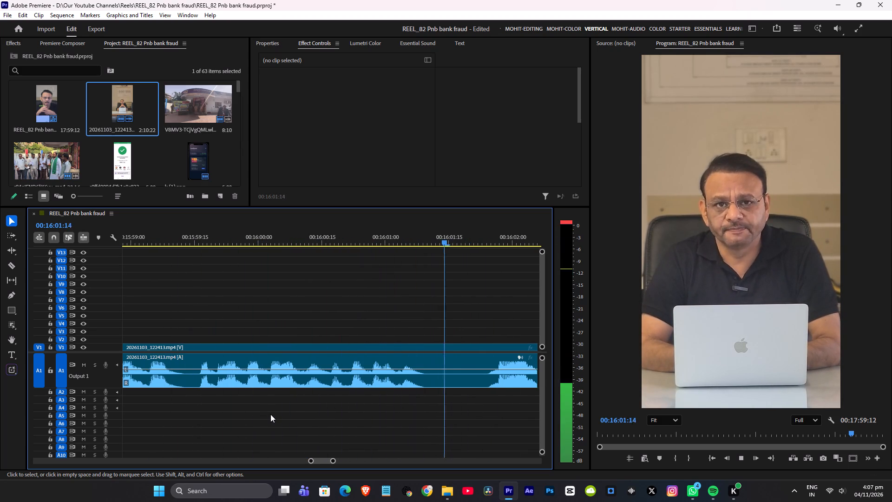
{"action": "key", "text": "space"}
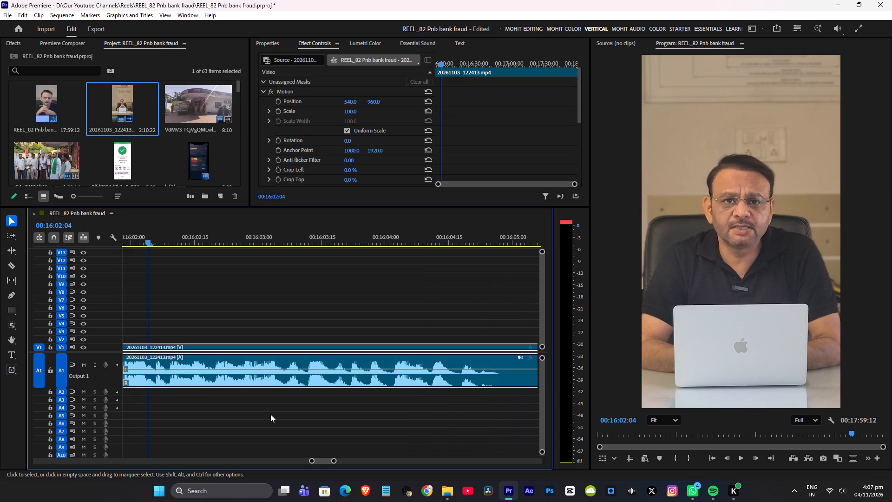
{"action": "left_click", "coordinate": [128, 243]}
{"action": "left_click", "coordinate": [128, 243]}
{"action": "left_click_drag", "start_coordinate": [129, 244], "coordinate": [138, 246]}
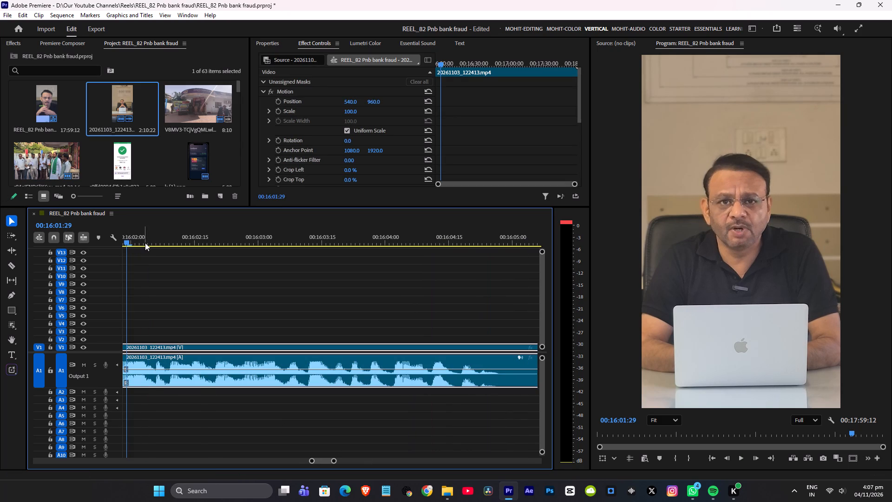
Jump back through the edit points to 00:12:07:17, look over the earlier reel section, and return to the talking-head footage at 00:15:56:21.
{"action": "key", "text": "Up"}
{"action": "key", "text": "Up"}
{"action": "key", "text": "Up"}
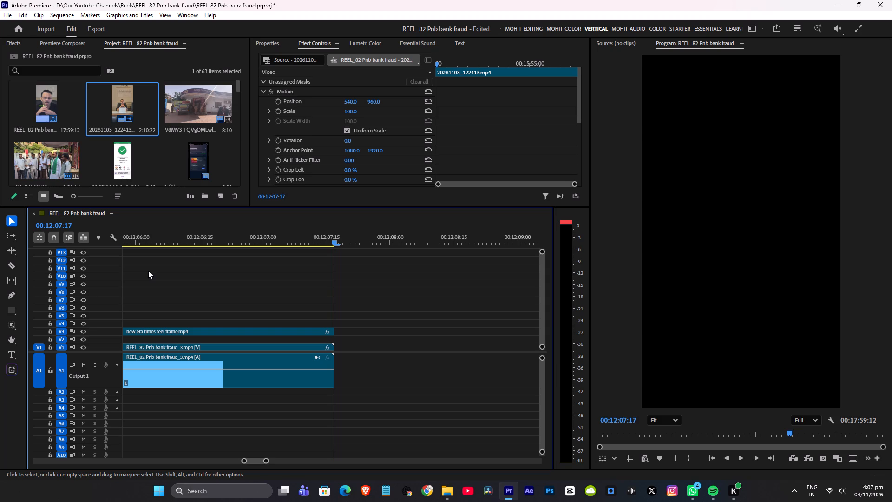
{"action": "scroll", "coordinate": [299, 343], "scroll_direction": "down", "scroll_amount": 10, "text": "alt"}
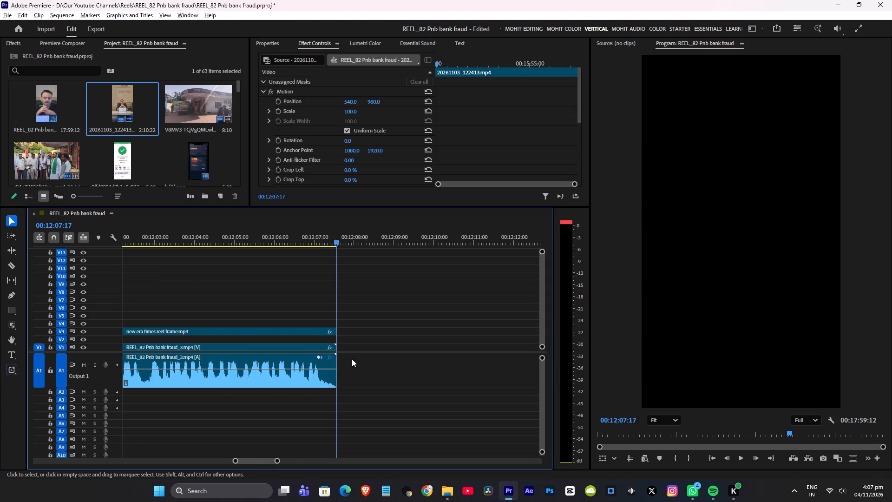
{"action": "scroll", "coordinate": [352, 359], "scroll_direction": "down", "scroll_amount": 6, "text": "alt"}
{"action": "scroll", "coordinate": [338, 377], "scroll_direction": "up", "scroll_amount": 13, "text": "alt"}
{"action": "scroll", "coordinate": [350, 366], "scroll_direction": "down", "scroll_amount": 7, "text": "alt"}
{"action": "scroll", "coordinate": [350, 377], "scroll_direction": "up", "scroll_amount": 4}
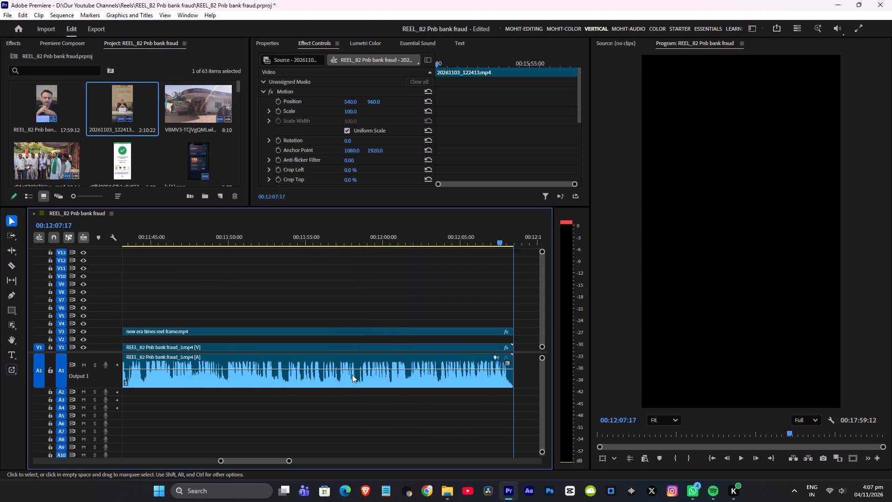
{"action": "scroll", "coordinate": [352, 375], "scroll_direction": "up", "scroll_amount": 11}
{"action": "scroll", "coordinate": [353, 376], "scroll_direction": "down", "scroll_amount": 7, "text": "alt"}
{"action": "scroll", "coordinate": [348, 384], "scroll_direction": "down", "scroll_amount": 5}
{"action": "scroll", "coordinate": [357, 389], "scroll_direction": "up", "scroll_amount": 16}
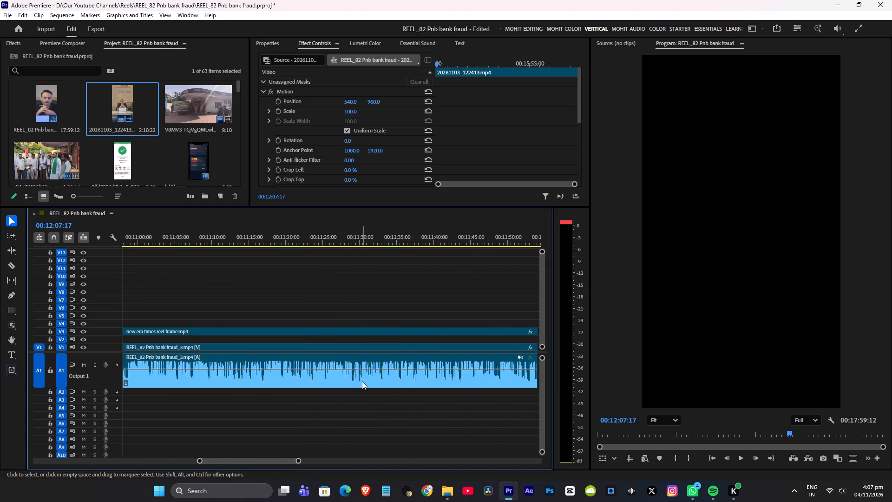
{"action": "scroll", "coordinate": [363, 384], "scroll_direction": "down", "scroll_amount": 7, "text": "alt"}
{"action": "scroll", "coordinate": [187, 323], "scroll_direction": "up", "scroll_amount": 12, "text": "alt"}
{"action": "scroll", "coordinate": [210, 321], "scroll_direction": "up", "scroll_amount": 3}
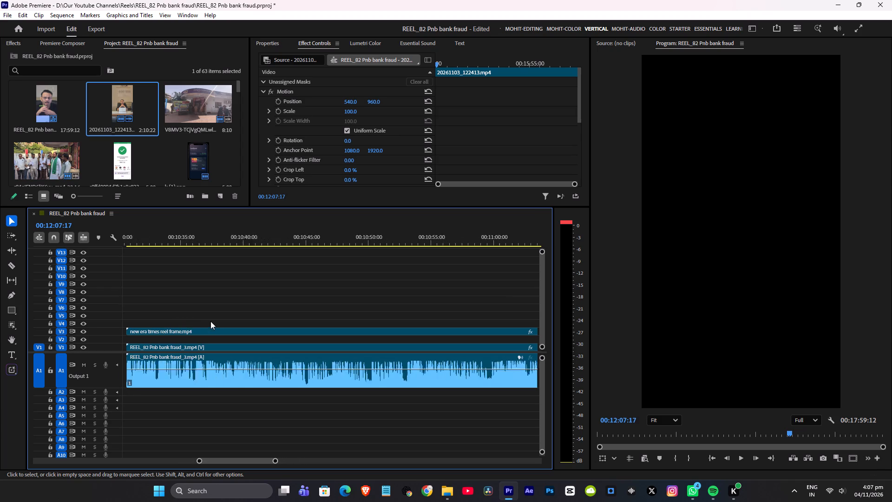
{"action": "scroll", "coordinate": [210, 321], "scroll_direction": "up", "scroll_amount": 18}
{"action": "scroll", "coordinate": [383, 340], "scroll_direction": "up", "scroll_amount": 3, "text": "alt"}
{"action": "scroll", "coordinate": [378, 340], "scroll_direction": "down", "scroll_amount": 11}
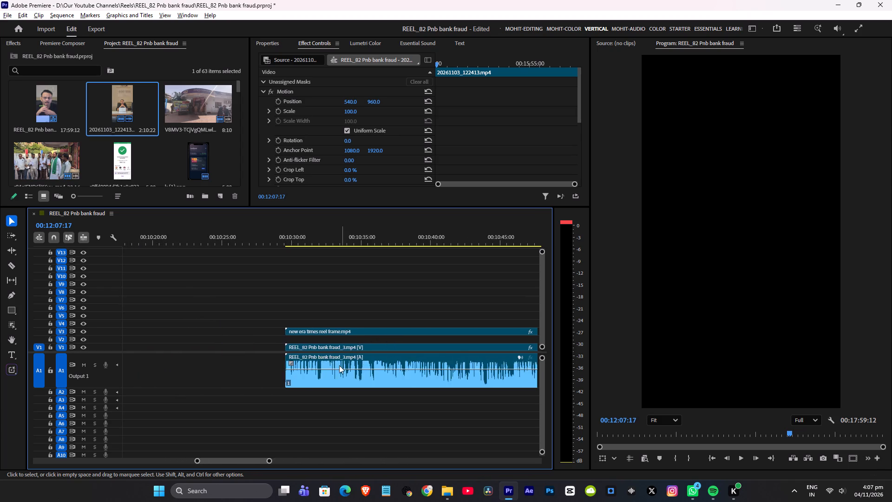
{"action": "scroll", "coordinate": [339, 365], "scroll_direction": "down", "scroll_amount": 20}
{"action": "scroll", "coordinate": [339, 365], "scroll_direction": "down", "scroll_amount": 18}
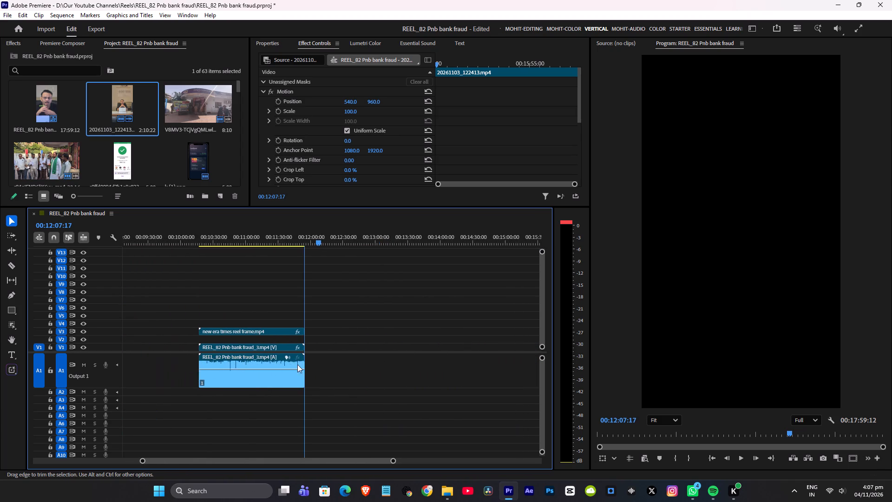
{"action": "scroll", "coordinate": [364, 366], "scroll_direction": "down", "scroll_amount": 17}
{"action": "scroll", "coordinate": [314, 326], "scroll_direction": "up", "scroll_amount": 14, "text": "alt"}
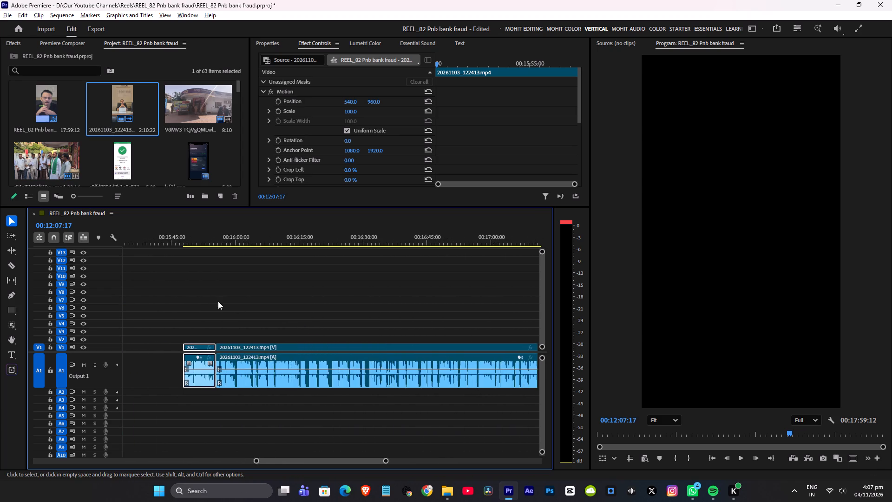
{"action": "scroll", "coordinate": [218, 301], "scroll_direction": "up", "scroll_amount": 19, "text": "alt"}
{"action": "left_click", "coordinate": [239, 241]}
{"action": "left_click", "coordinate": [271, 271]}
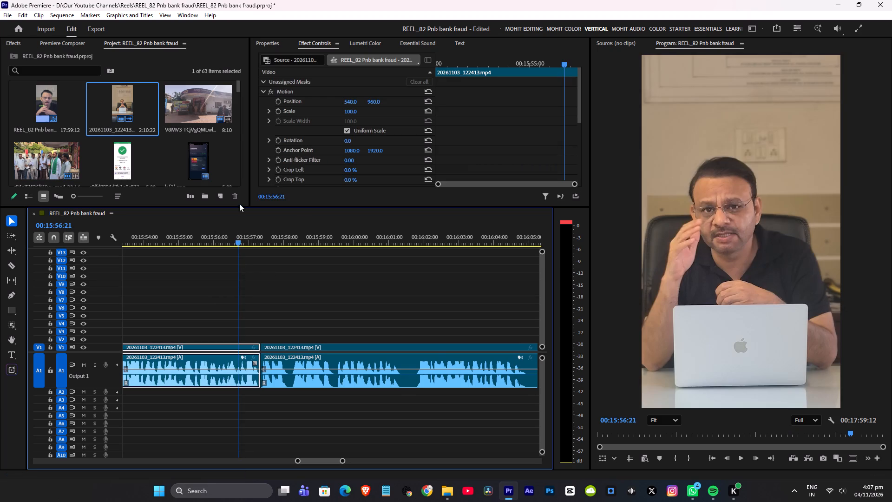
Move the playhead to 00:16:01:05, near the end of the phrase before the next pause.
{"action": "left_click", "coordinate": [394, 242]}
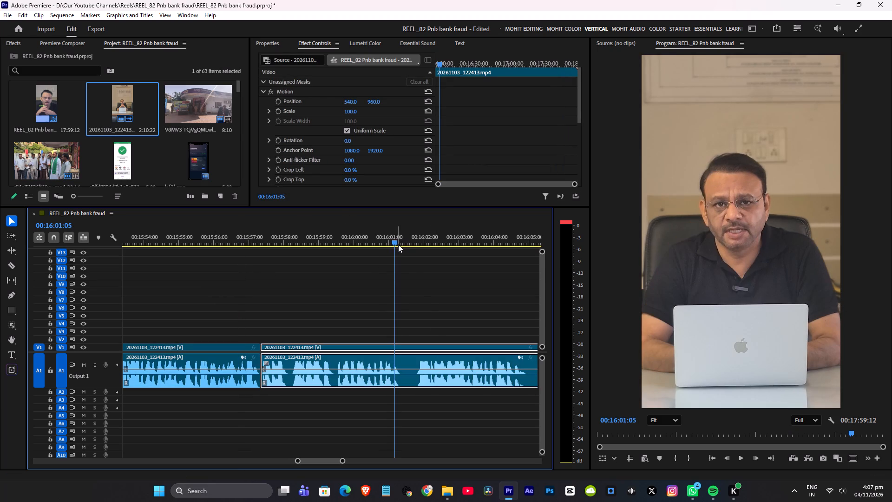
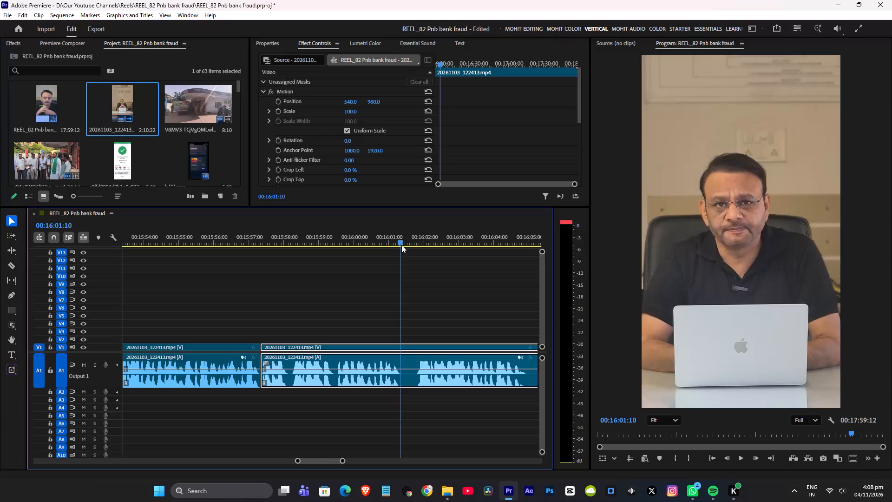
Split the 20261103_122413.mp4 clip at 00:16:01:10, where the phrase ends and the pause begins.
{"action": "key", "text": "z"}
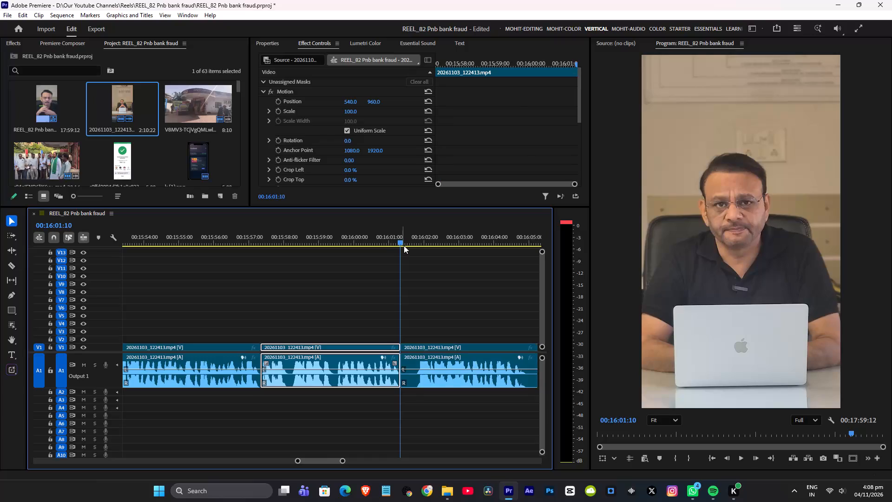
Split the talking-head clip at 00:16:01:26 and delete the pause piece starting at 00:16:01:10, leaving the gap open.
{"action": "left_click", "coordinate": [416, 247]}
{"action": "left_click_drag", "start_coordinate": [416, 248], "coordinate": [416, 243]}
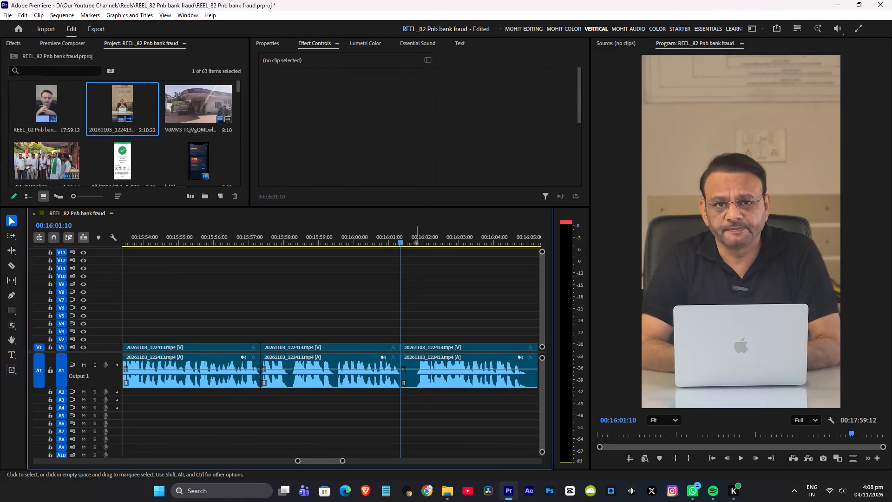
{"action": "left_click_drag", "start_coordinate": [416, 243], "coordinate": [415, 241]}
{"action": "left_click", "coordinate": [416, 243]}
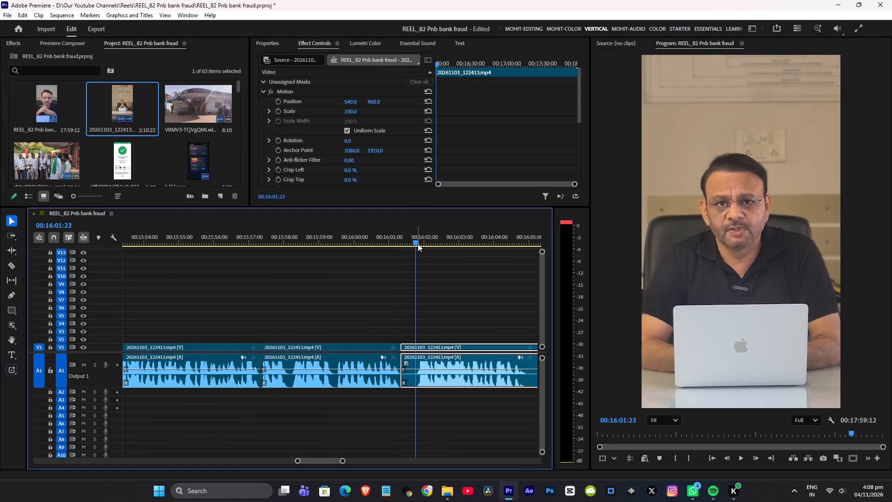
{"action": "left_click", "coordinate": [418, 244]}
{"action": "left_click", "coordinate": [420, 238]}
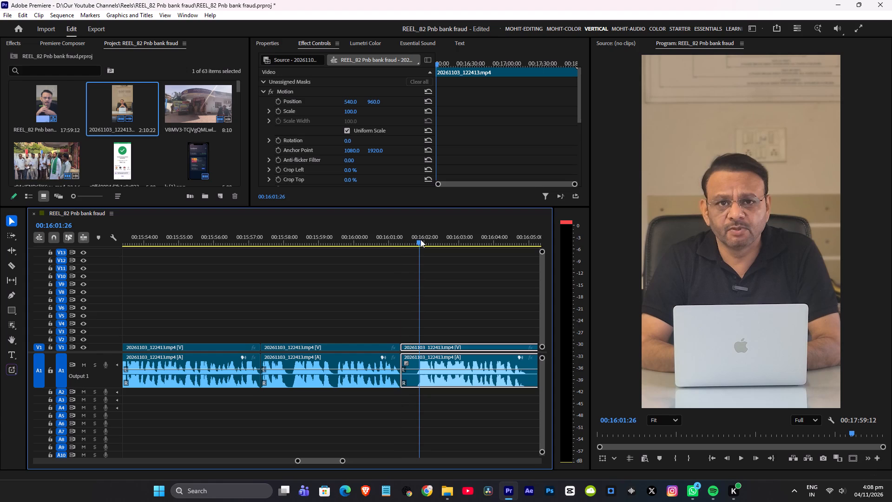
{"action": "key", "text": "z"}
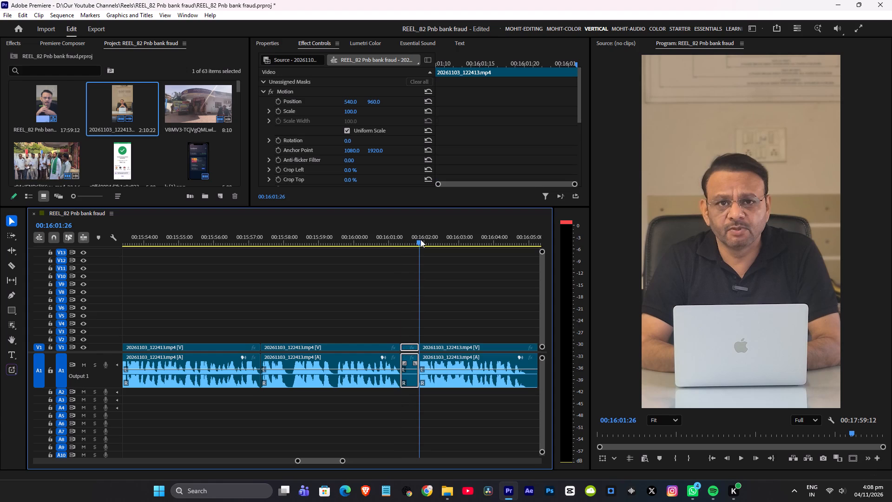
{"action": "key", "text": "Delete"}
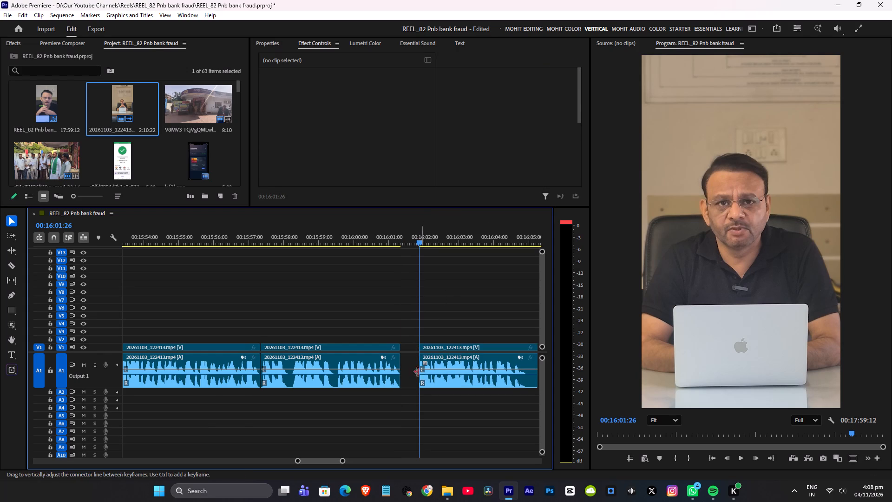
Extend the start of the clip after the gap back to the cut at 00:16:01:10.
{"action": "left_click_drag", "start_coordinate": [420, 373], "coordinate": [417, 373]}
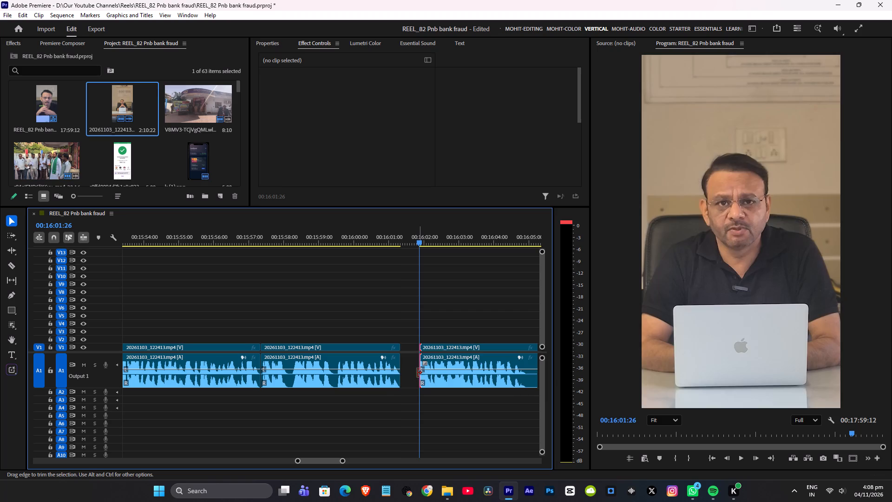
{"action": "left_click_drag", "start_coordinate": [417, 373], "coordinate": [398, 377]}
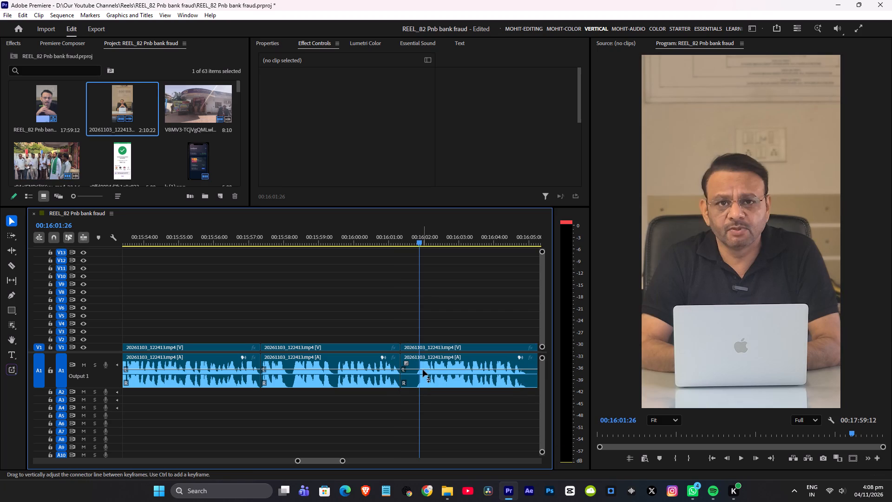
Ripple trim the start of the clip beginning at 00:16:01:10 up to 00:16:01:23, just before the next phrase.
{"action": "scroll", "coordinate": [397, 297], "scroll_direction": "up", "scroll_amount": 4}
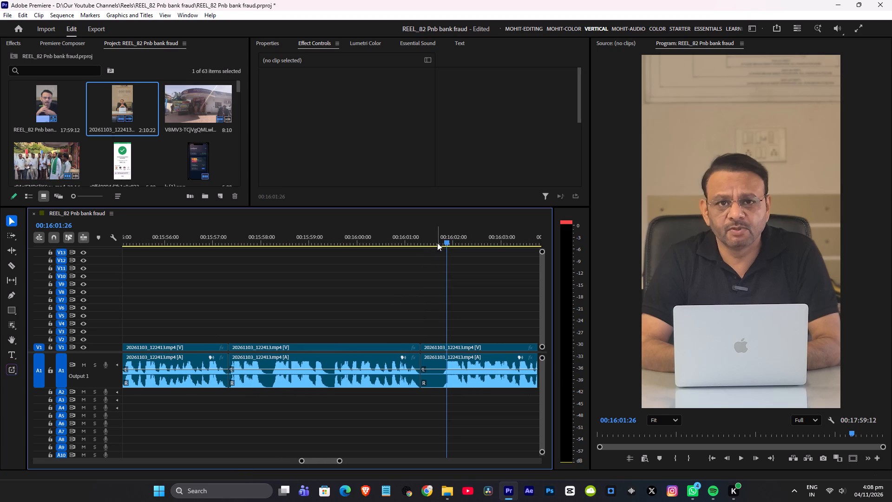
{"action": "left_click_drag", "start_coordinate": [437, 240], "coordinate": [443, 241]}
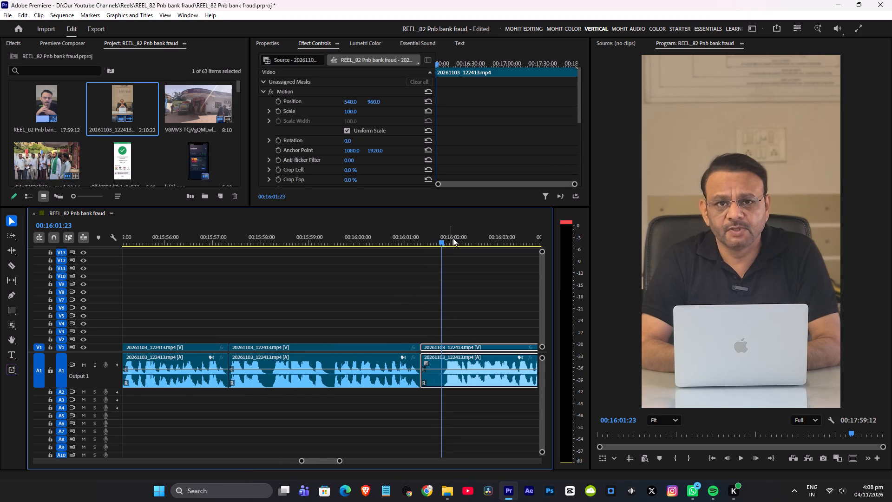
{"action": "key", "text": "q"}
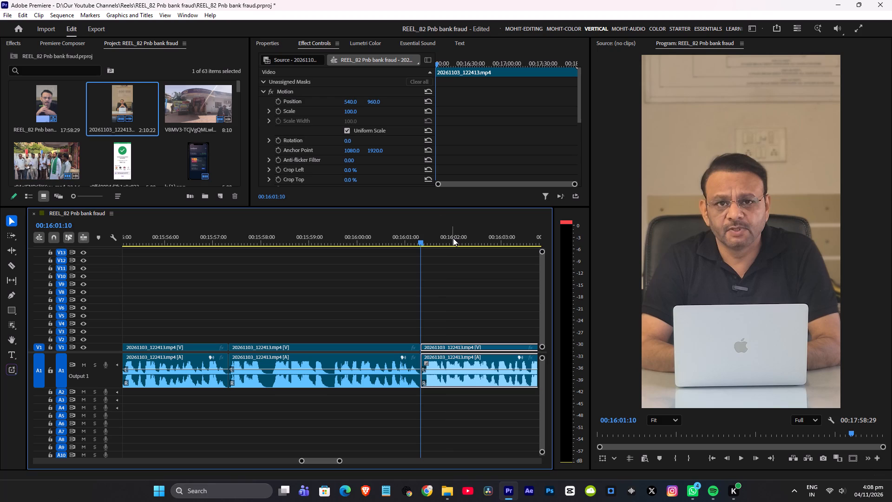
Play the speech from 00:15:59:17 across the cut at 00:16:01:10 and on to about 00:16:08:25.
{"action": "left_click", "coordinate": [337, 241]}
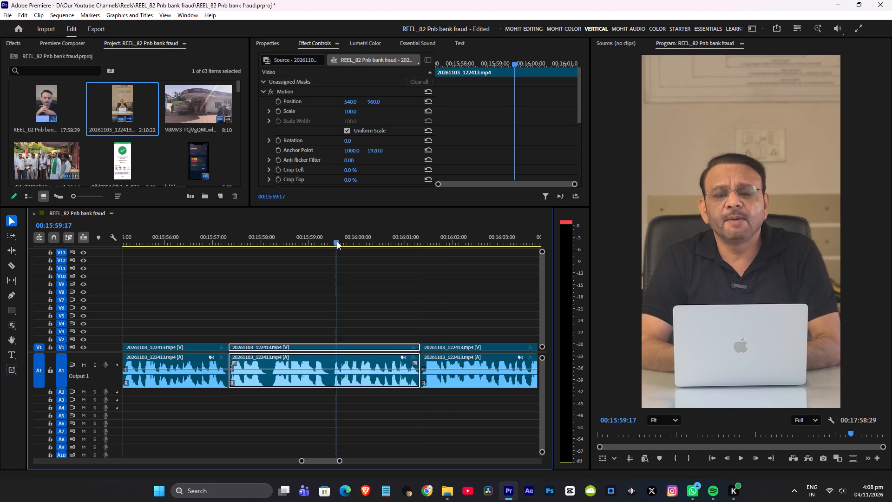
{"action": "key", "text": "space"}
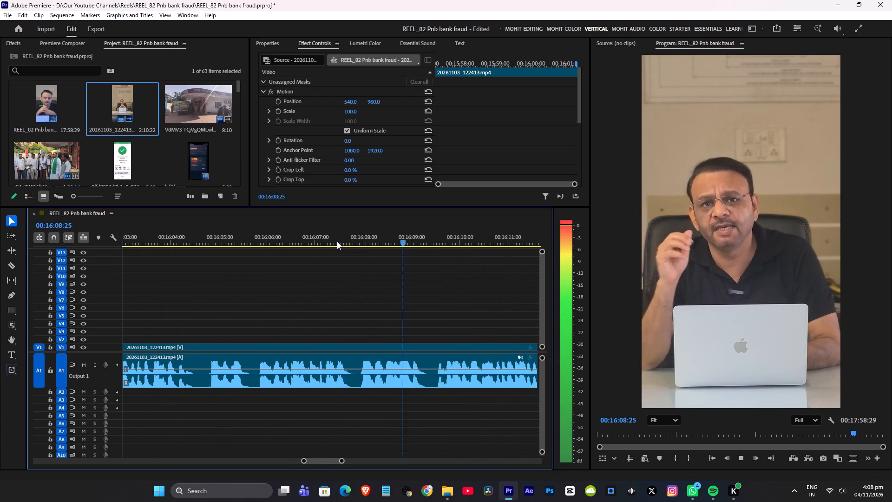
Cut out the pause between 00:16:04:13 and 00:16:04:23 in the talking-head clip and close the gap.
{"action": "left_click", "coordinate": [170, 240]}
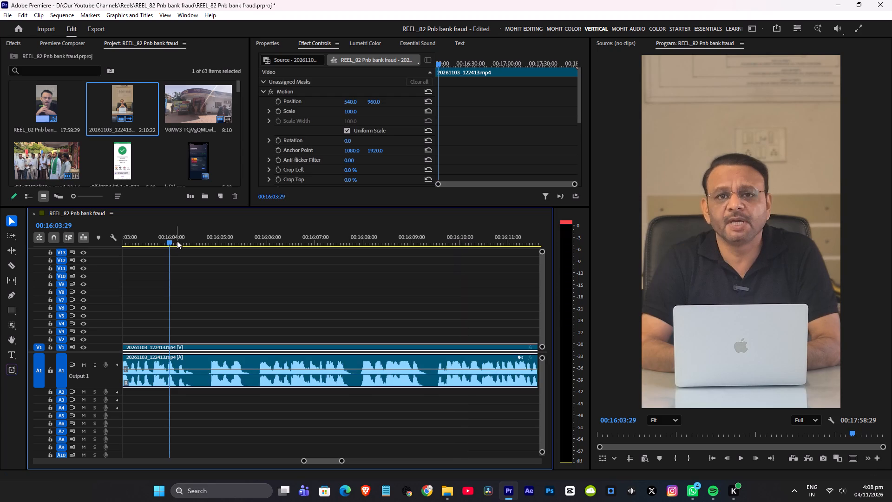
{"action": "left_click", "coordinate": [180, 238]}
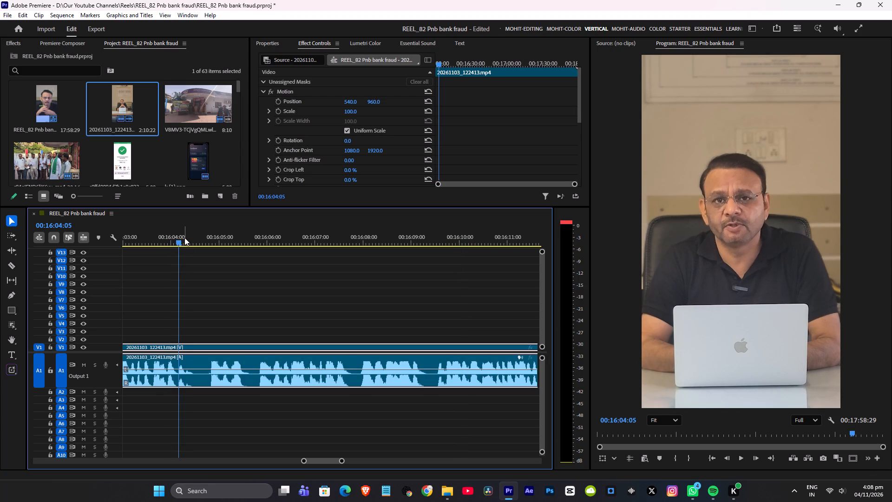
{"action": "triple_click", "coordinate": [184, 238]}
{"action": "left_click", "coordinate": [190, 242]}
{"action": "left_click", "coordinate": [192, 241]}
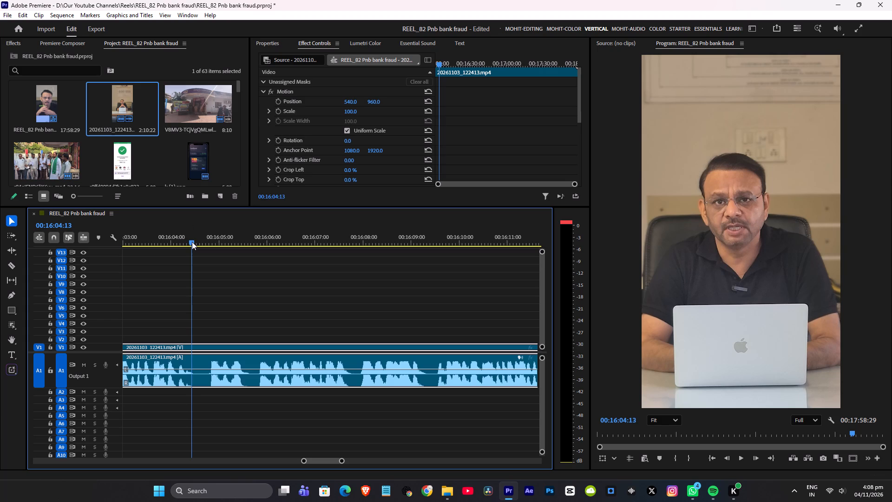
{"action": "key", "text": "z"}
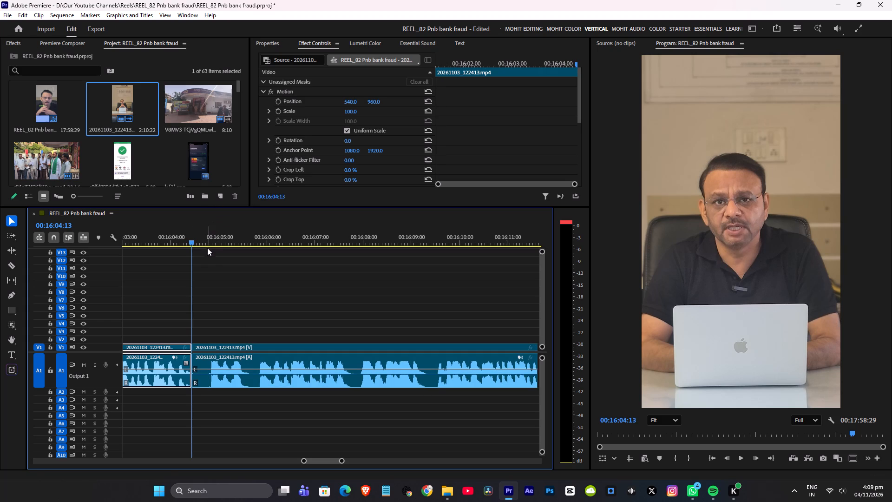
{"action": "left_click", "coordinate": [209, 253]}
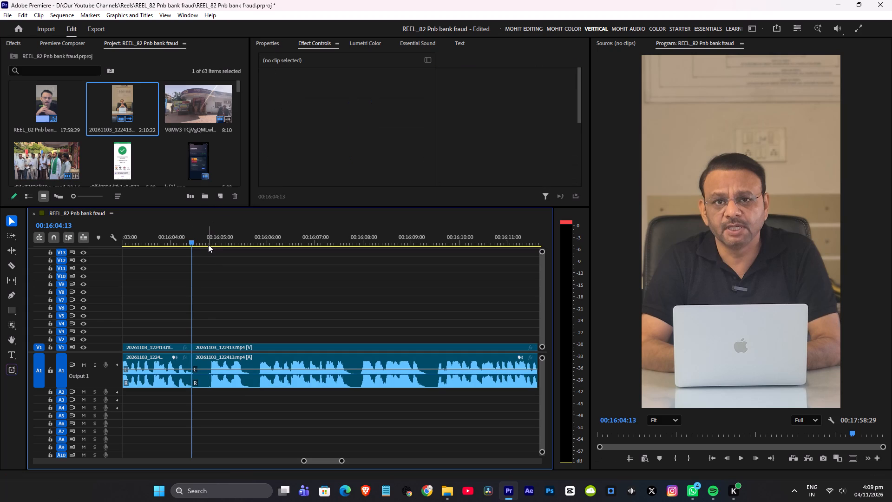
{"action": "left_click", "coordinate": [208, 244]}
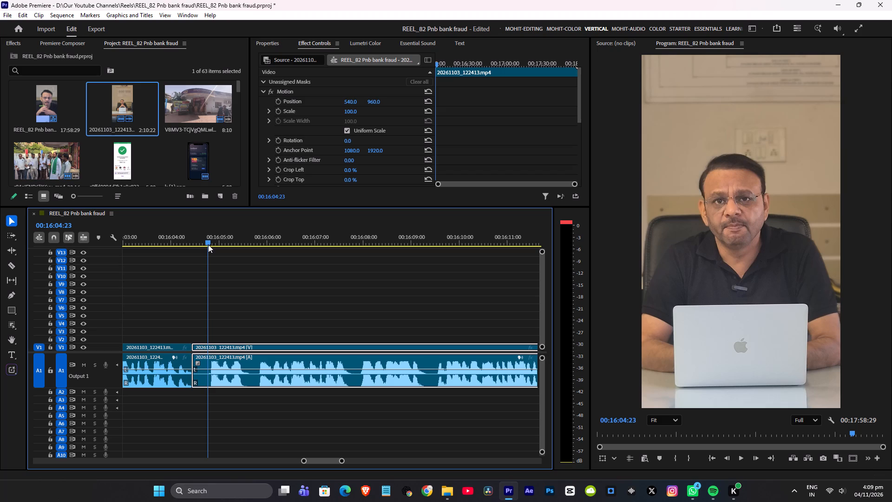
{"action": "key", "text": "z"}
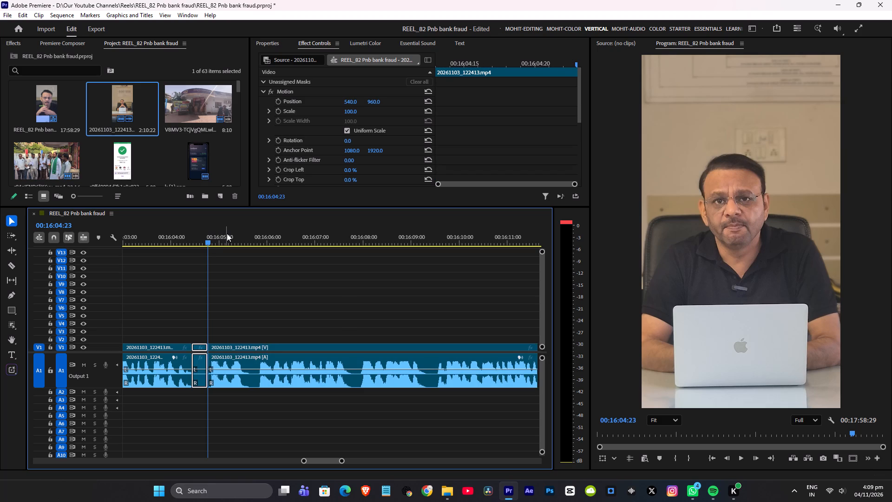
{"action": "key", "text": "shift+Delete"}
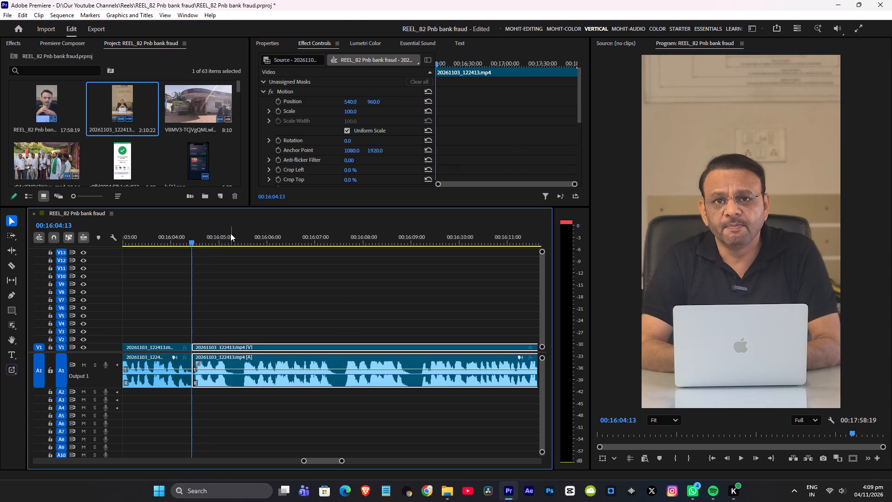
Play the speech from the cut at 00:16:04:13 through to the pause at 00:16:16:00.
{"action": "key", "text": "space"}
{"action": "key", "text": "space"}
{"action": "key", "text": "space"}
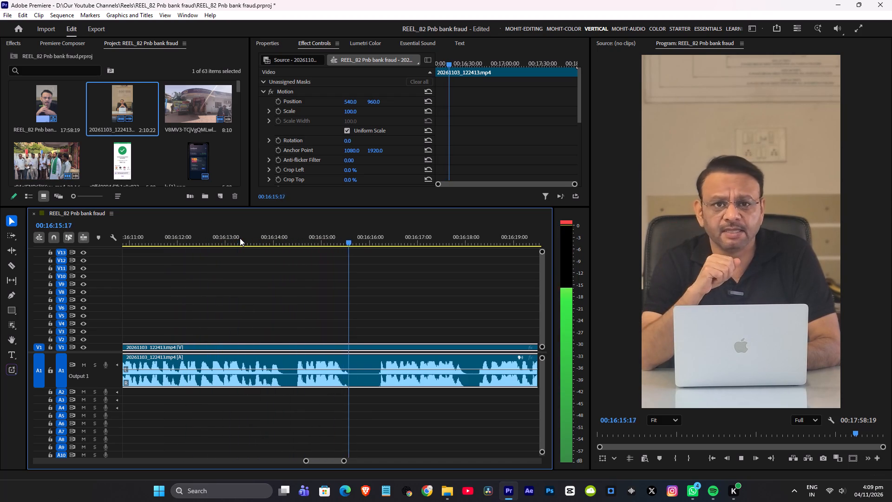
{"action": "key", "text": "space"}
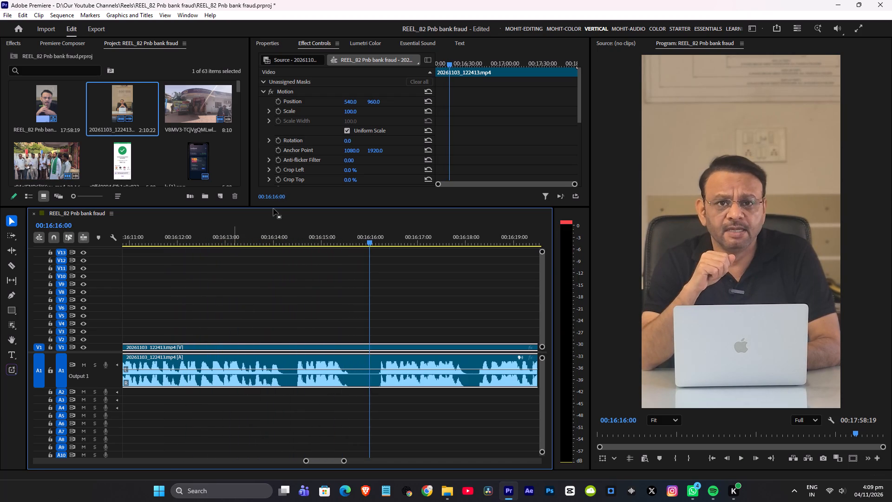
Cut out the pause between 00:16:15:18 and 00:16:16:04 in the talking-head clip and close the gap.
{"action": "left_click", "coordinate": [340, 244]}
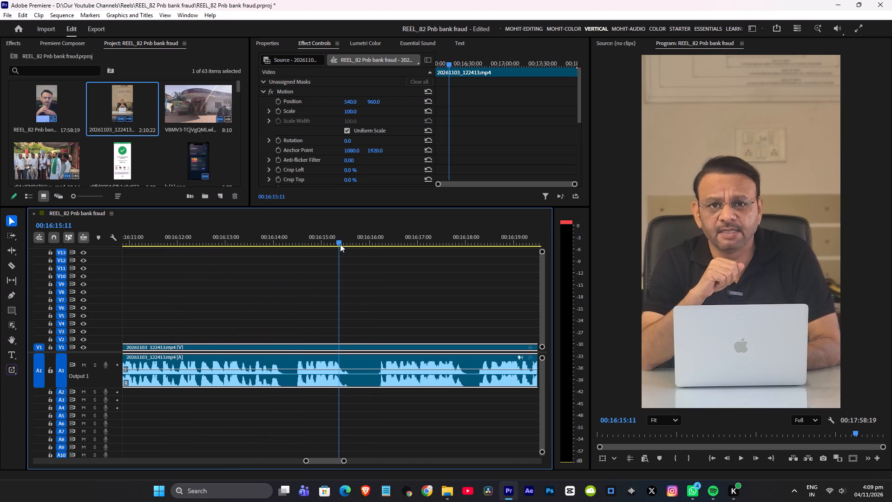
{"action": "left_click", "coordinate": [343, 244]}
{"action": "left_click", "coordinate": [342, 244]}
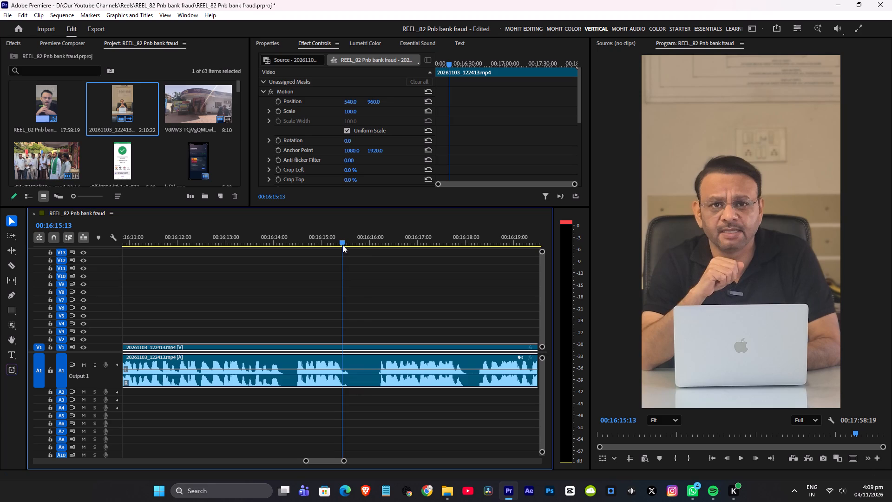
{"action": "left_click", "coordinate": [347, 244]}
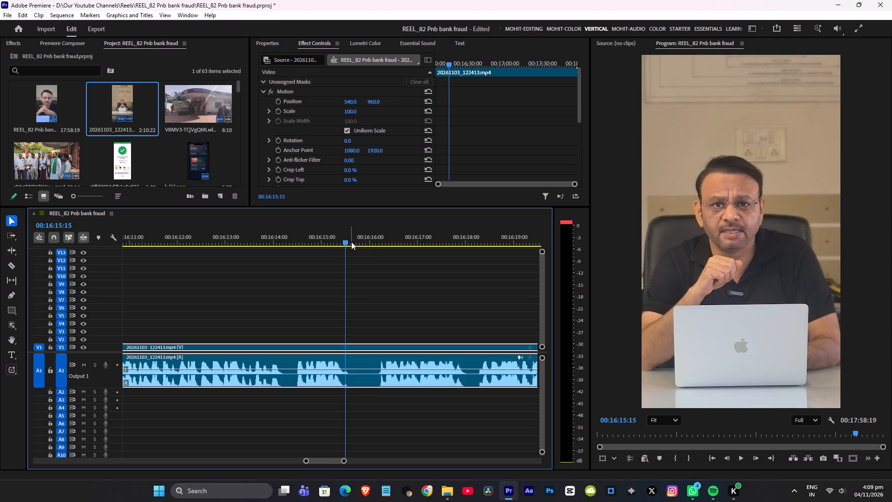
{"action": "left_click", "coordinate": [352, 242]}
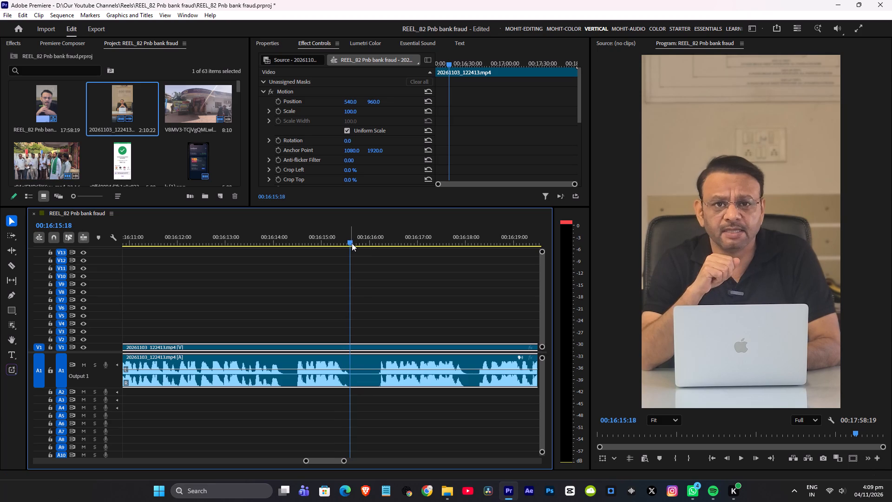
{"action": "key", "text": "z"}
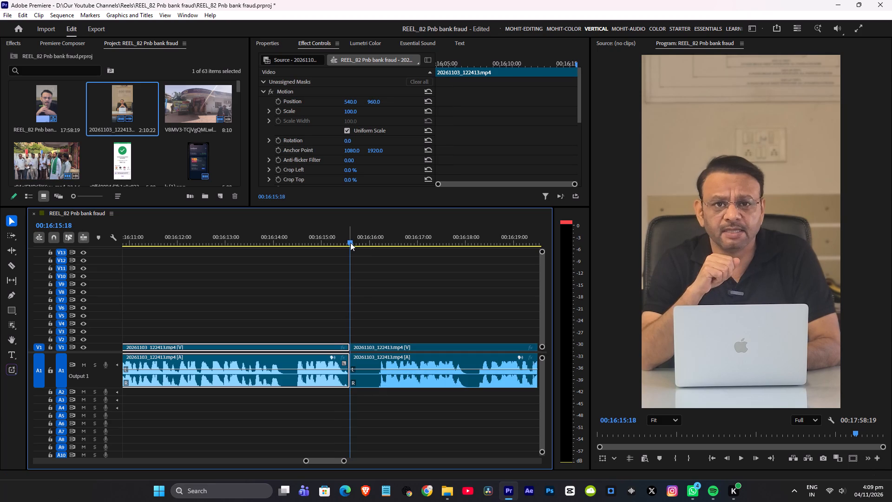
{"action": "left_click", "coordinate": [372, 244]}
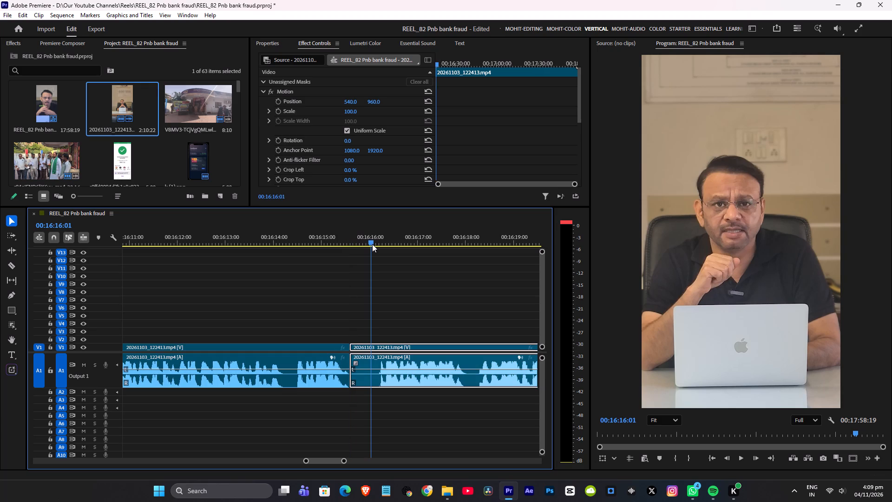
{"action": "left_click", "coordinate": [376, 245]}
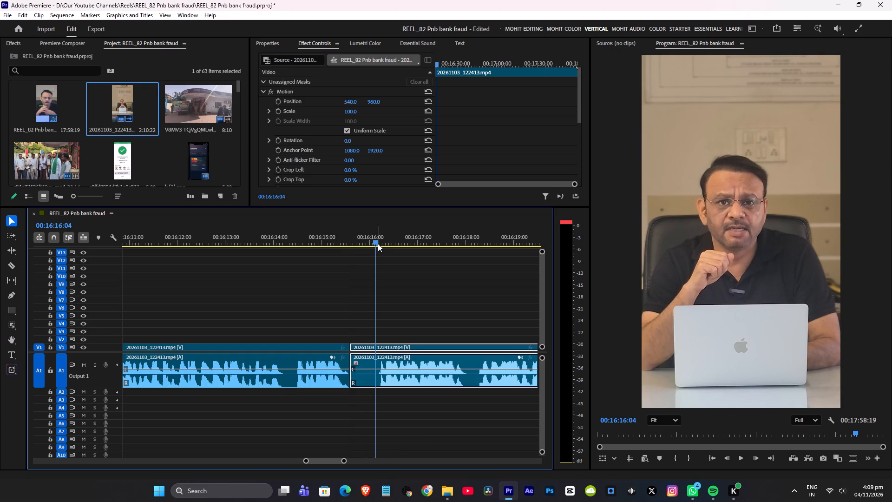
{"action": "left_click", "coordinate": [383, 244]}
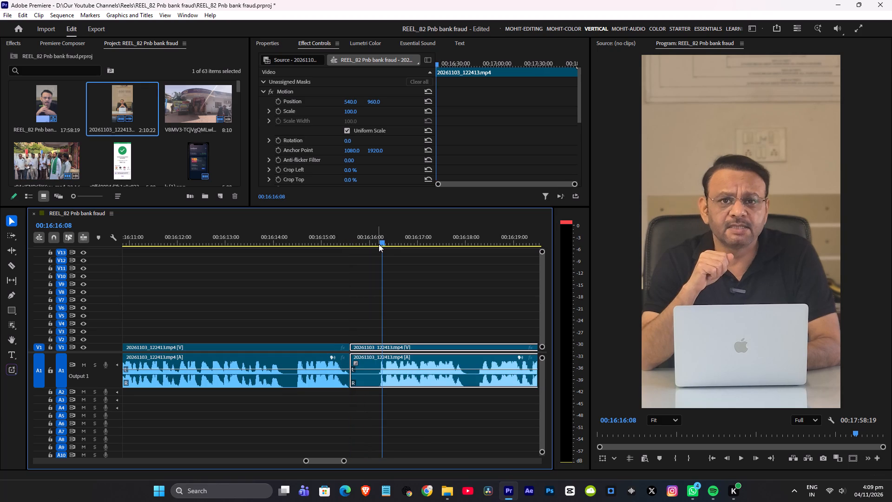
{"action": "left_click", "coordinate": [377, 244]}
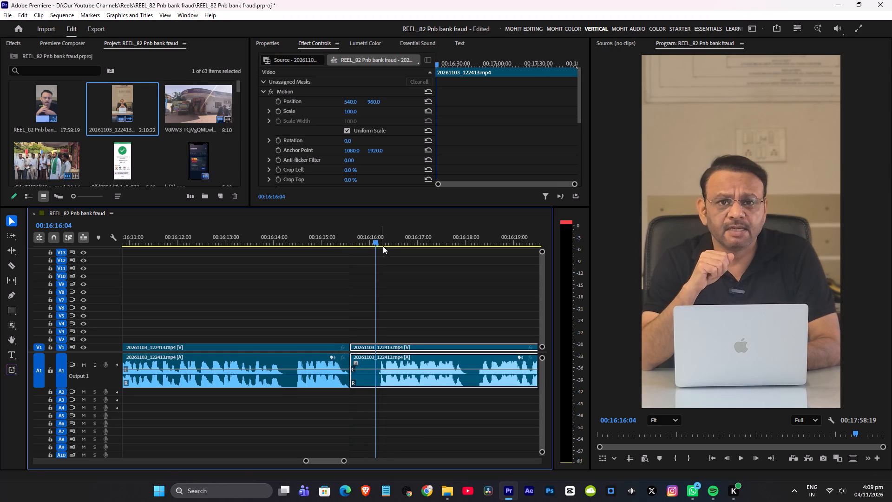
{"action": "key", "text": "z"}
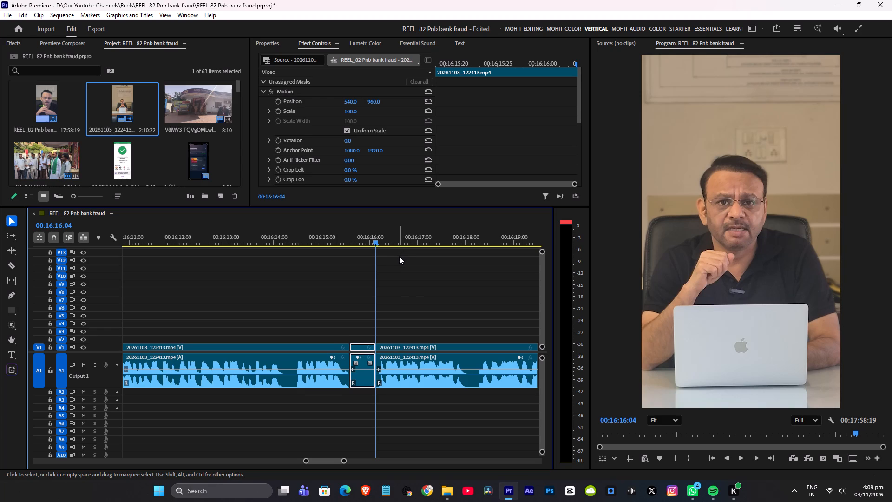
{"action": "key", "text": "shift+Delete"}
Play the speech from the cut at 00:16:15:18 through to 00:16:19:14.
{"action": "key", "text": "space"}
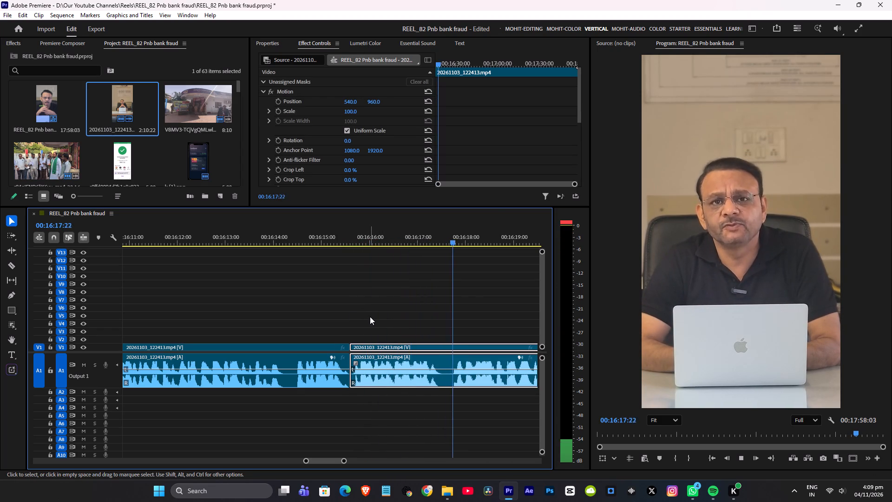
{"action": "key", "text": "space"}
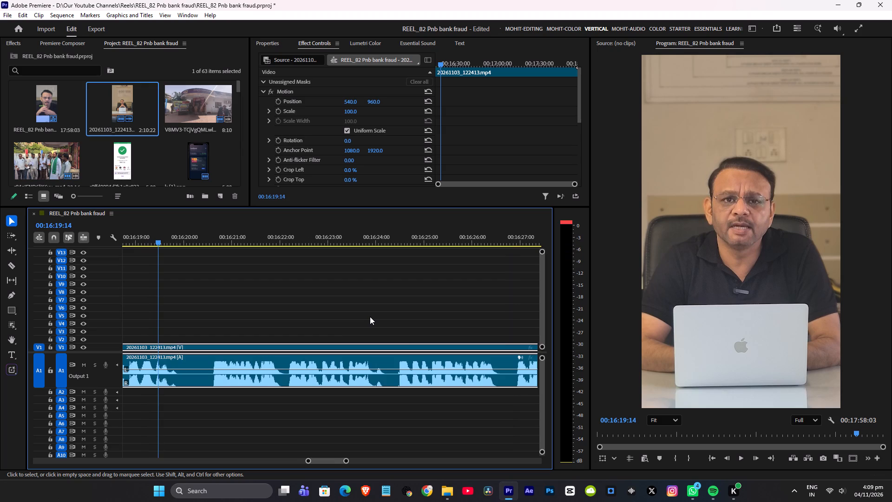
Cut out the pause between 00:16:19:28 and 00:16:20:16 in the talking-head clip and close the gap.
{"action": "key", "text": "space"}
{"action": "key", "text": "space"}
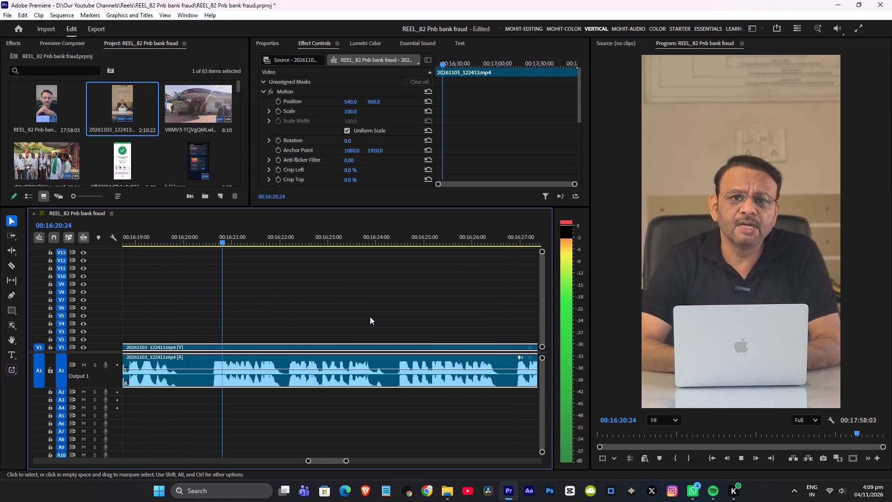
{"action": "key", "text": "space"}
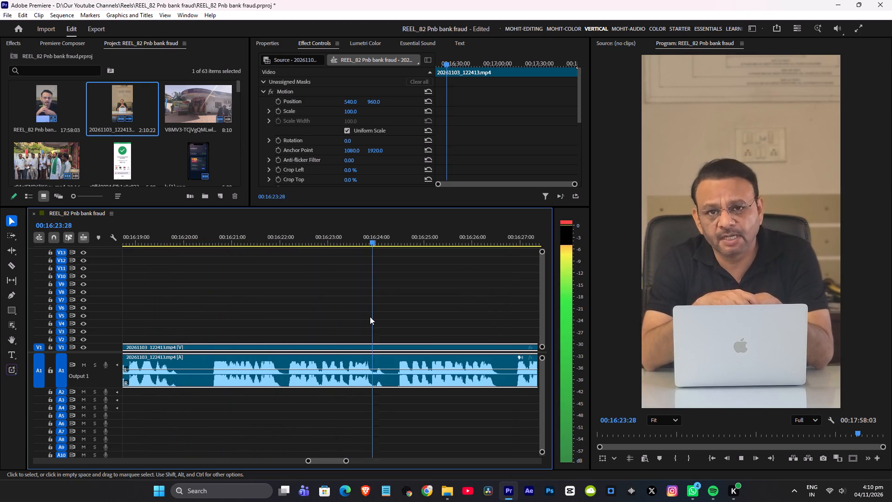
{"action": "key", "text": "space"}
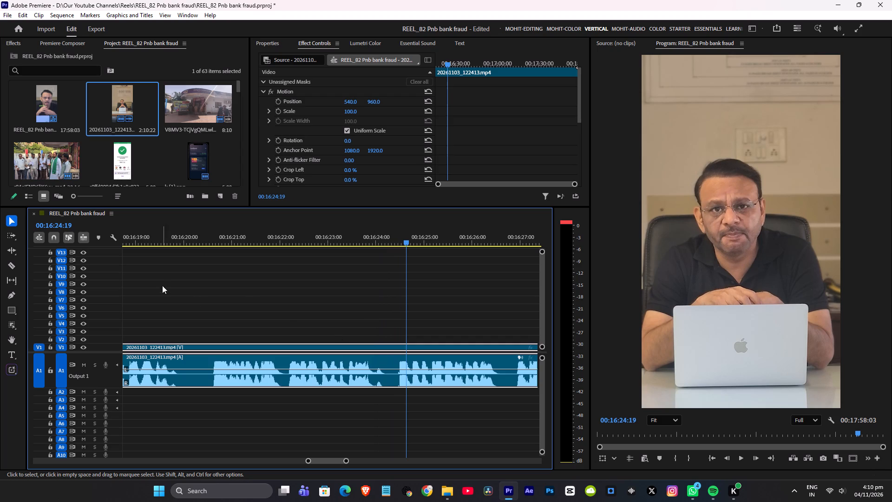
{"action": "left_click", "coordinate": [181, 241]}
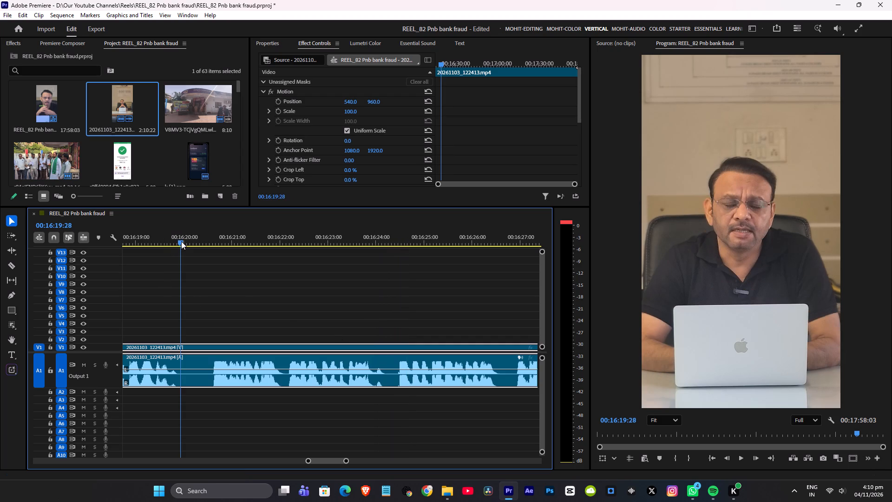
{"action": "key", "text": "z"}
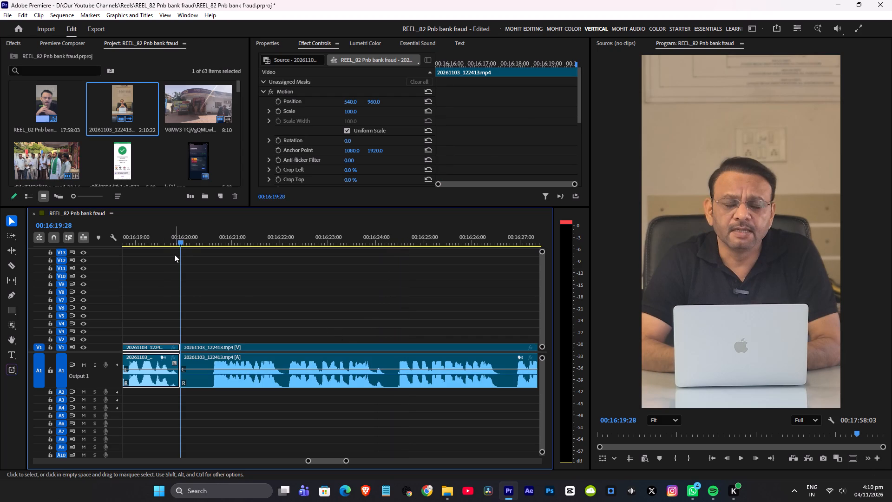
{"action": "left_click", "coordinate": [210, 240]}
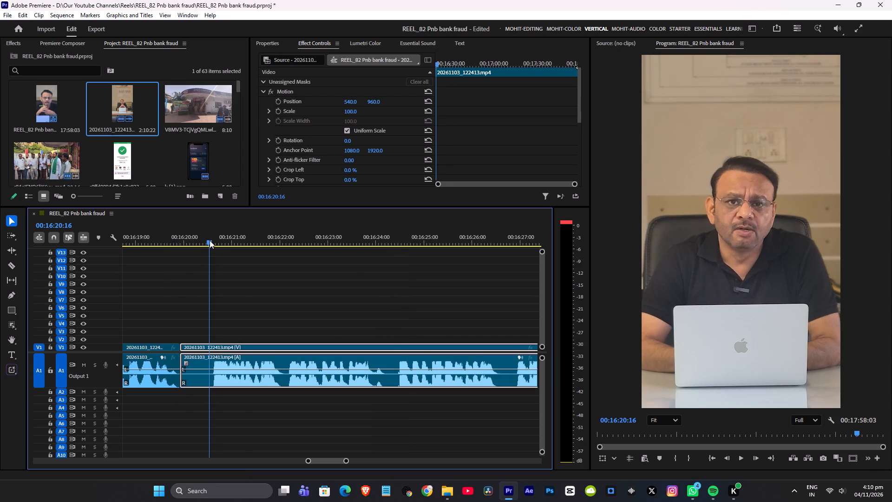
{"action": "key", "text": "z"}
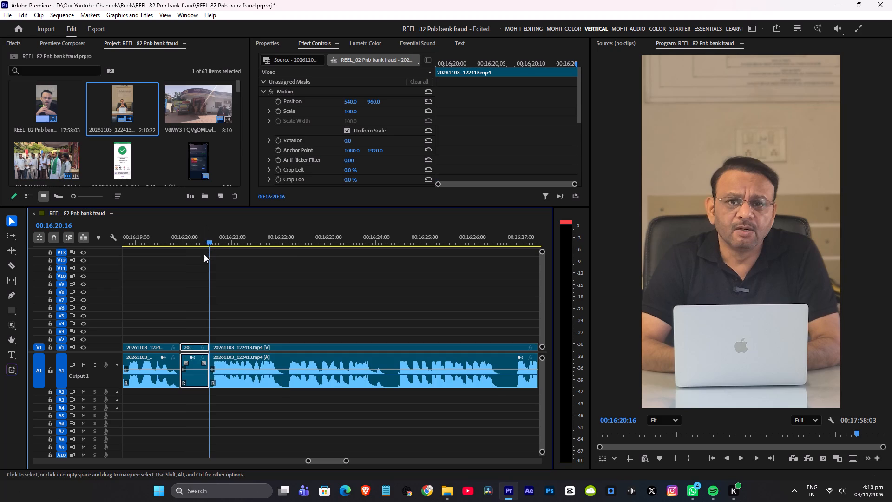
{"action": "key", "text": "shift+Delete"}
Cut out the pause between 00:16:27:03 and 00:16:27:24 in the talking-head clip and close the gap.
{"action": "key", "text": "space"}
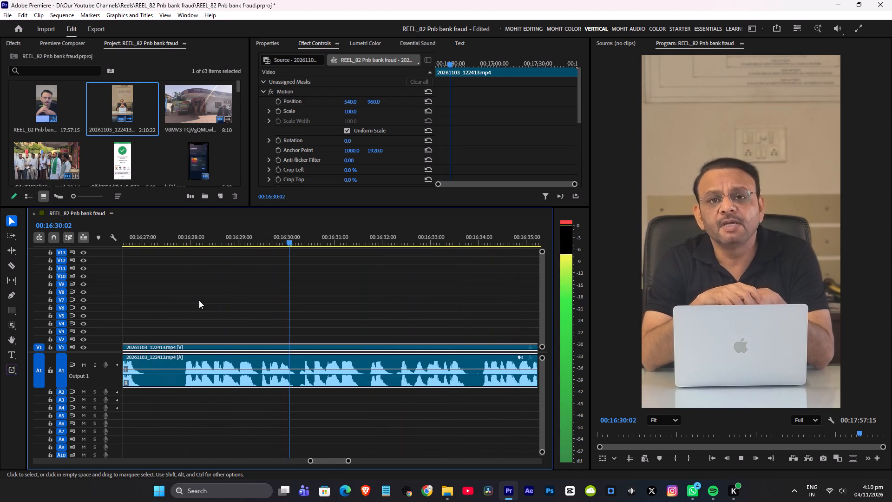
{"action": "key", "text": "space"}
{"action": "left_click", "coordinate": [136, 243]}
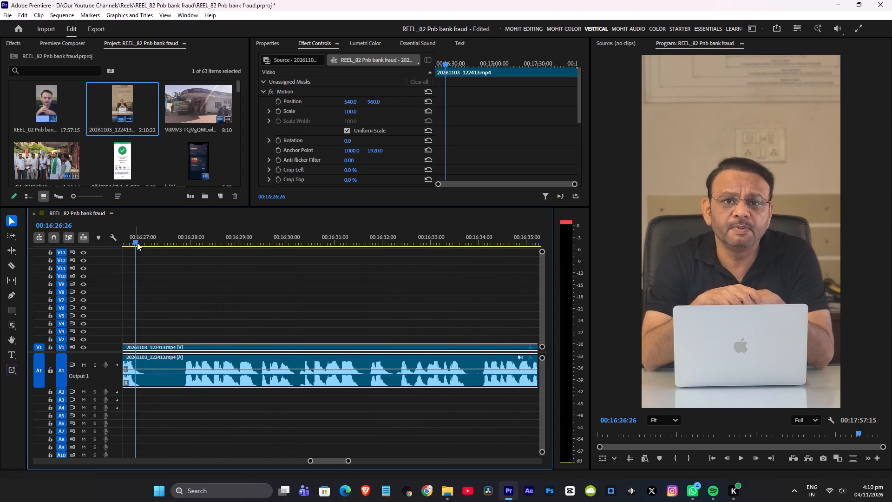
{"action": "left_click", "coordinate": [143, 241]}
{"action": "left_click", "coordinate": [143, 241]}
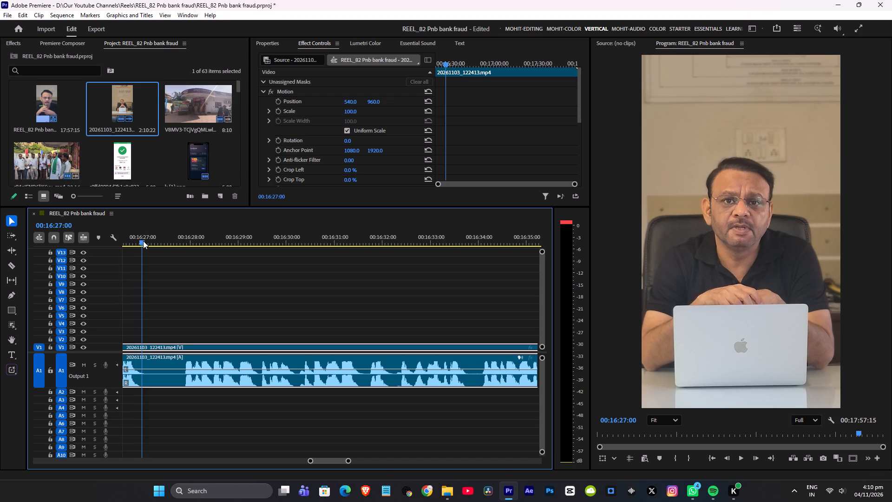
{"action": "left_click", "coordinate": [148, 244]}
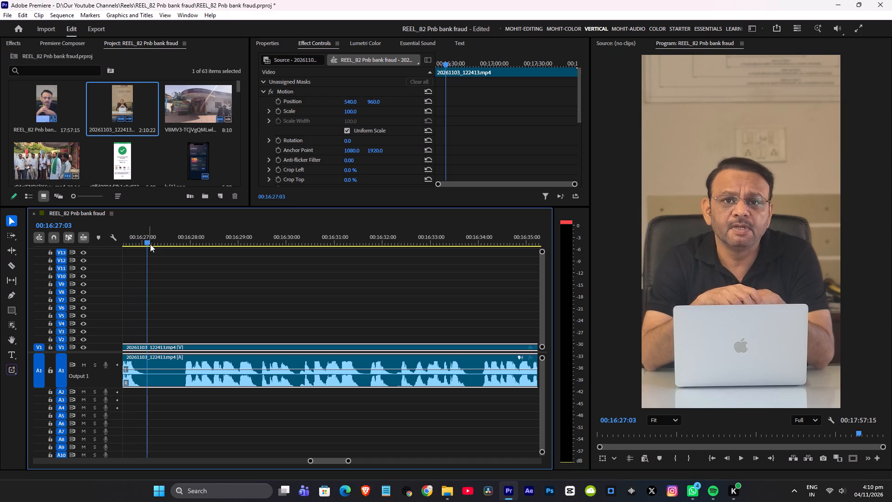
{"action": "key", "text": "z"}
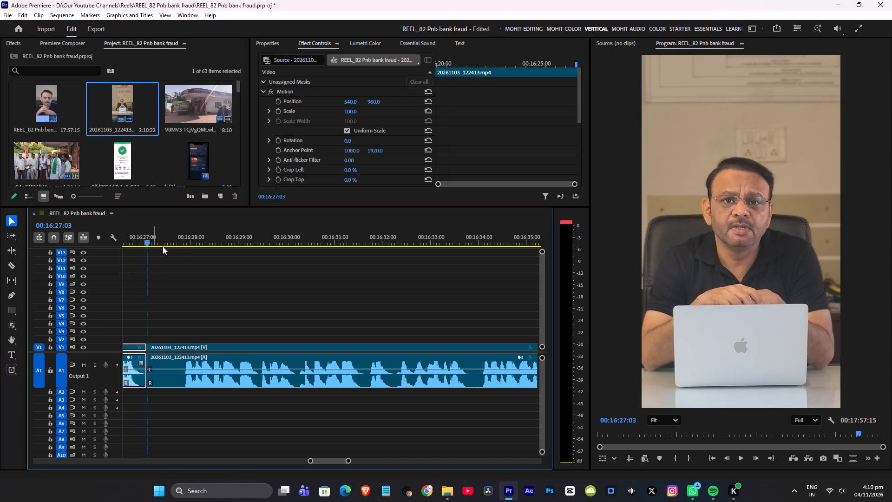
{"action": "left_click", "coordinate": [181, 243]}
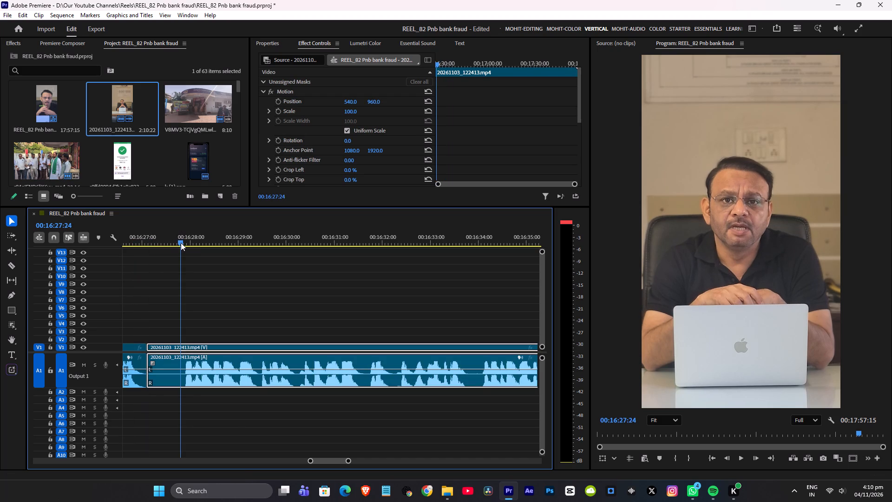
{"action": "key", "text": "z"}
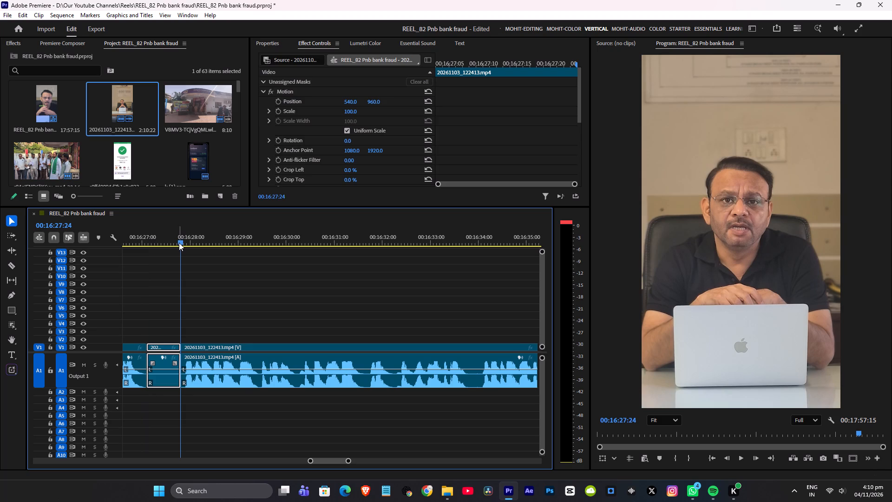
{"action": "key", "text": "shift+Delete"}
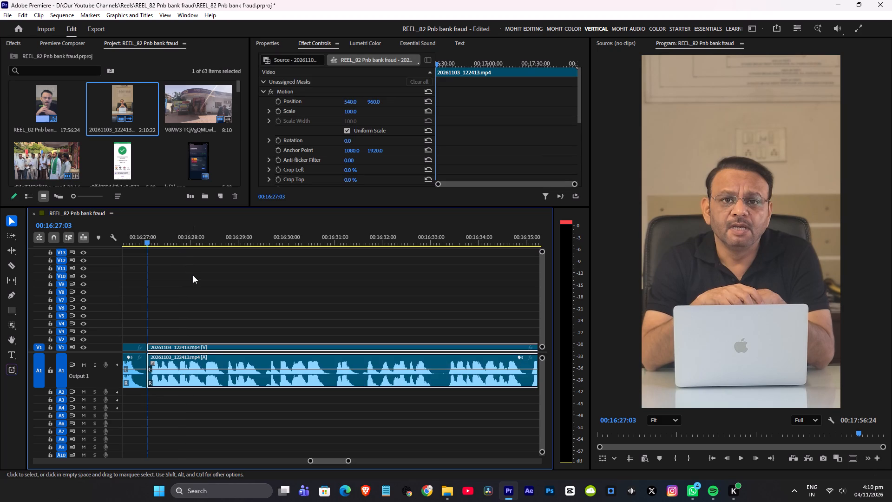
Cut out the pause between 00:16:37:19 and 00:16:37:27 in the talking-head clip and close the gap.
{"action": "key", "text": "space"}
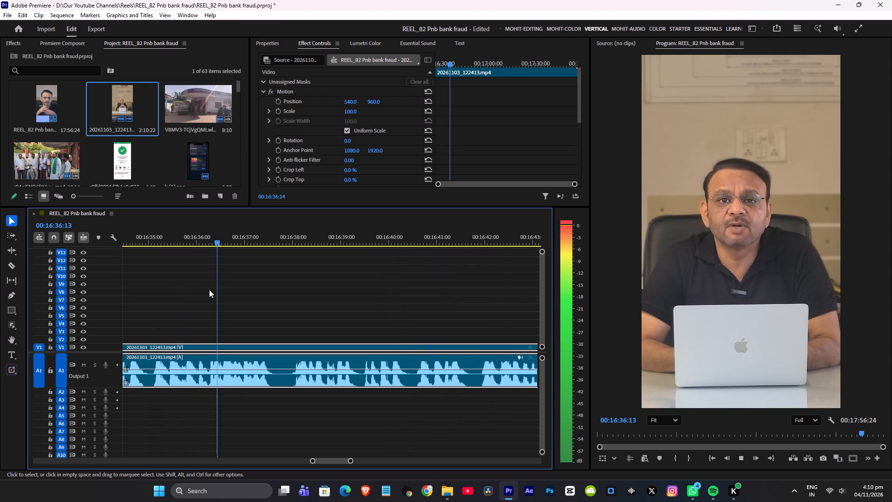
{"action": "key", "text": "space"}
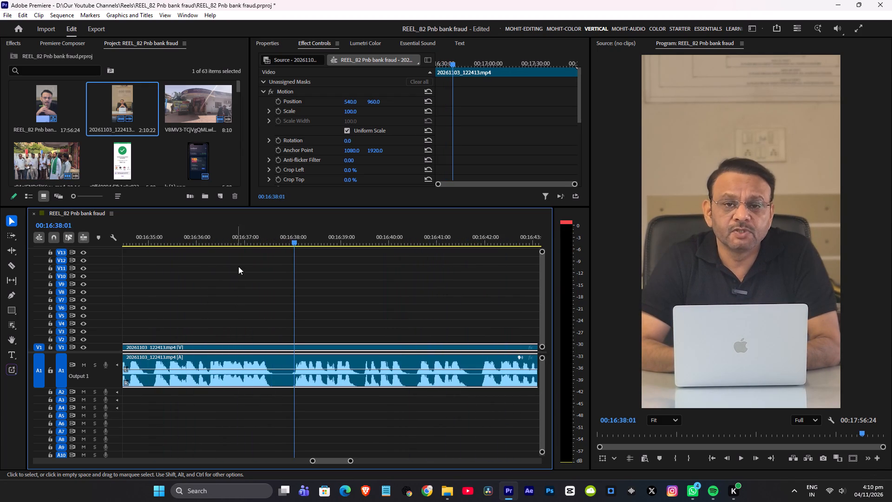
{"action": "left_click", "coordinate": [263, 241]}
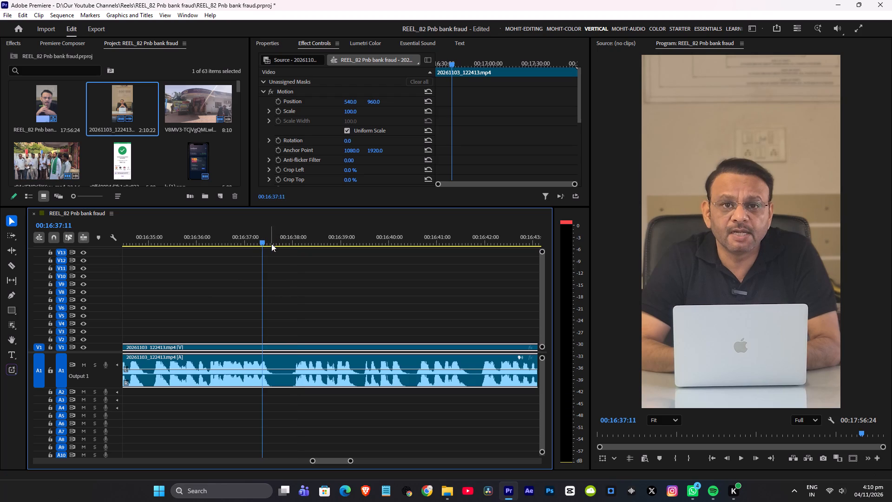
{"action": "left_click", "coordinate": [269, 243]}
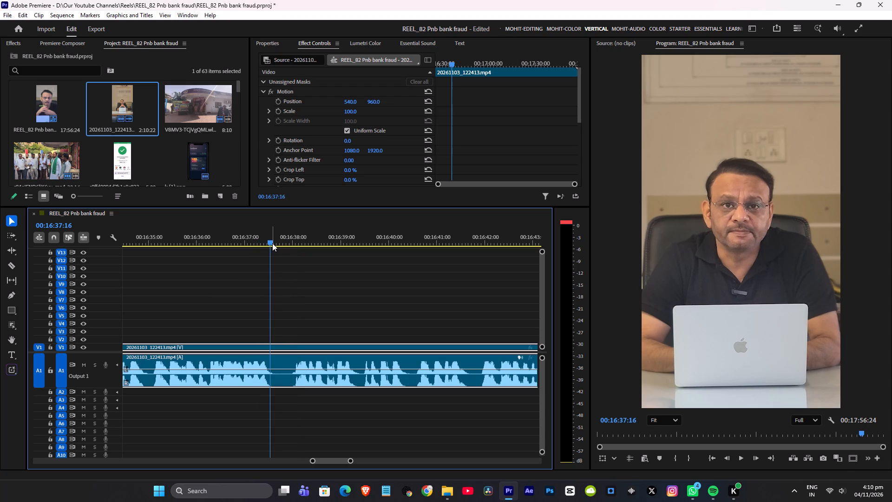
{"action": "left_click", "coordinate": [272, 243]}
{"action": "left_click", "coordinate": [278, 243]}
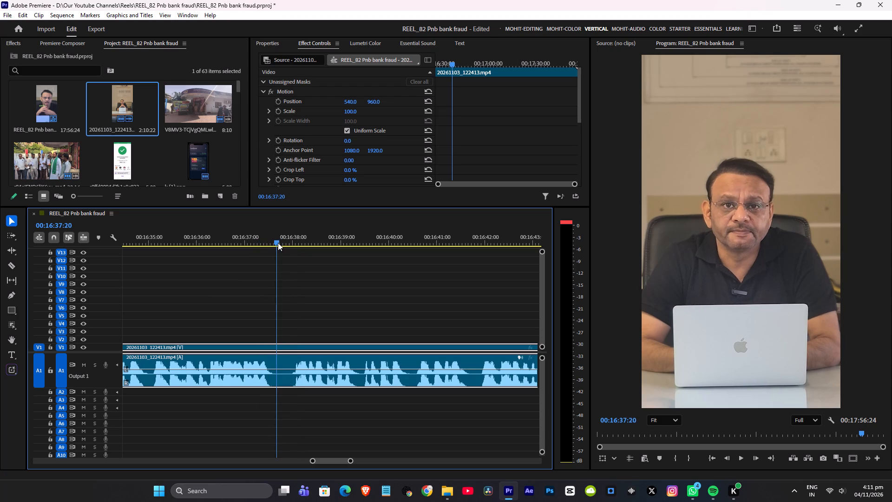
{"action": "left_click", "coordinate": [273, 242]}
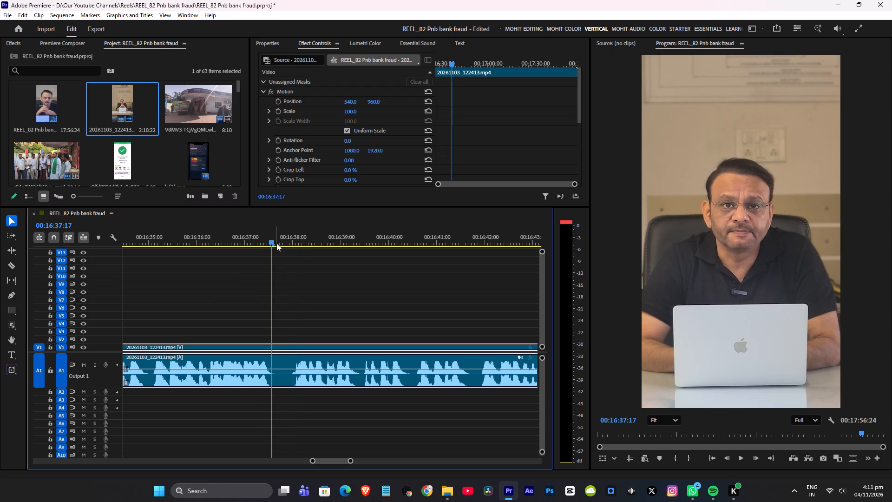
{"action": "left_click", "coordinate": [276, 243]}
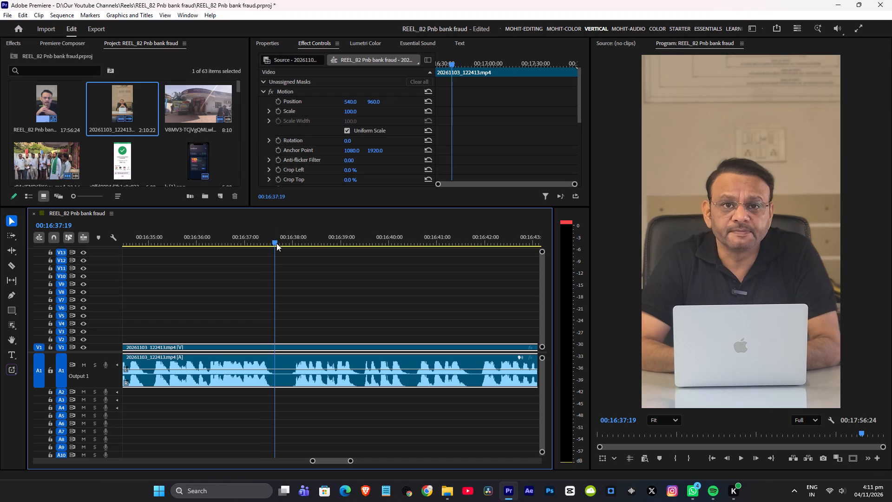
{"action": "key", "text": "z"}
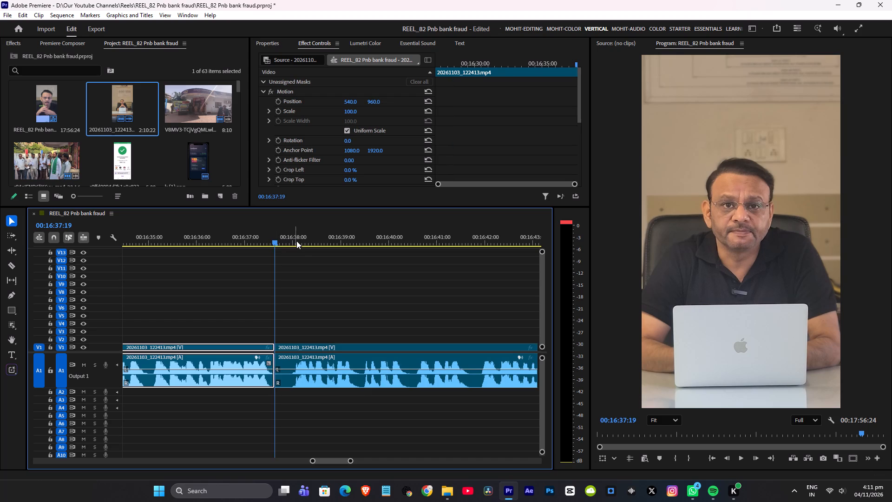
{"action": "left_click", "coordinate": [295, 242]}
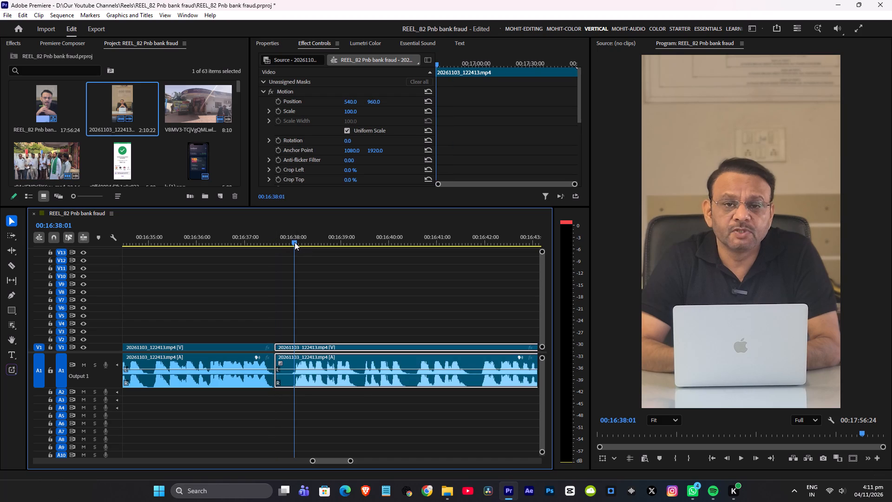
{"action": "left_click", "coordinate": [289, 242]}
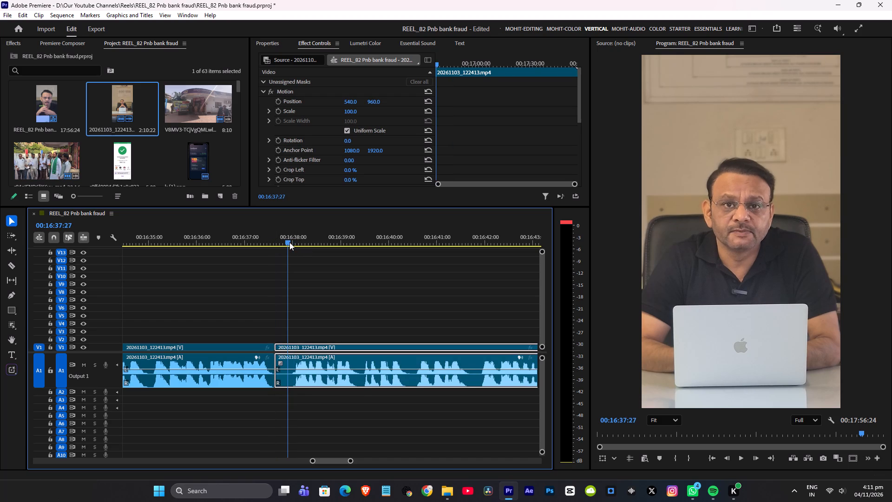
{"action": "key", "text": "z"}
{"action": "key", "text": "shift+Delete"}
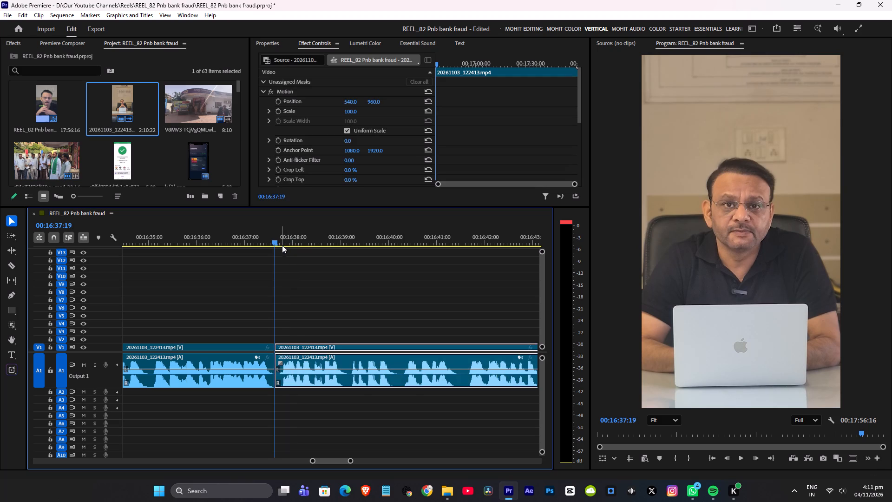
Play the speech from the cut at 00:16:37:19 through to 00:16:39:29.
{"action": "key", "text": "space"}
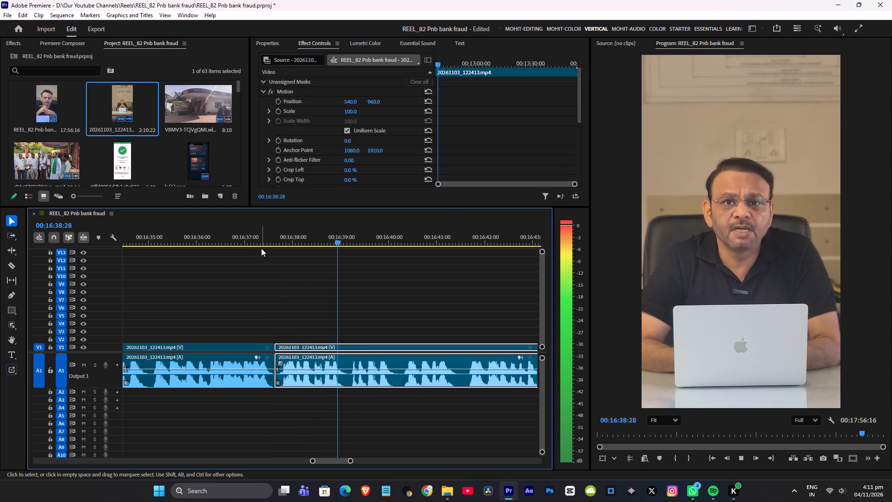
{"action": "key", "text": "space"}
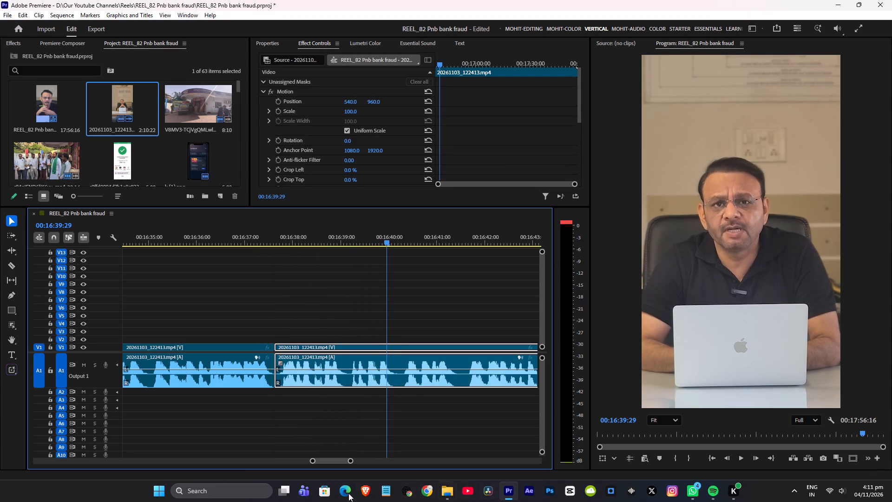
Go to the start of the first talking-head clip at 00:15:50:18 and examine its Motion and Opacity settings.
{"action": "scroll", "coordinate": [346, 294], "scroll_direction": "down", "scroll_amount": 17, "text": "alt"}
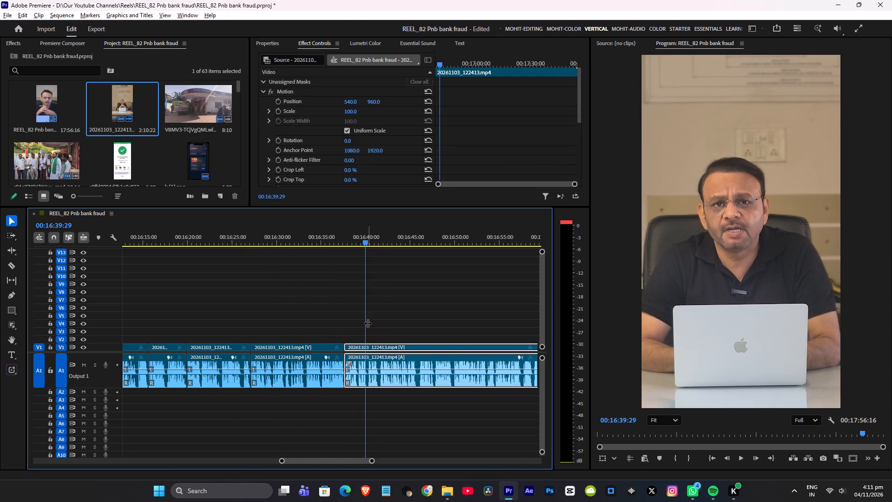
{"action": "scroll", "coordinate": [367, 323], "scroll_direction": "down", "scroll_amount": 11, "text": "alt"}
{"action": "scroll", "coordinate": [211, 317], "scroll_direction": "up", "scroll_amount": 8, "text": "alt"}
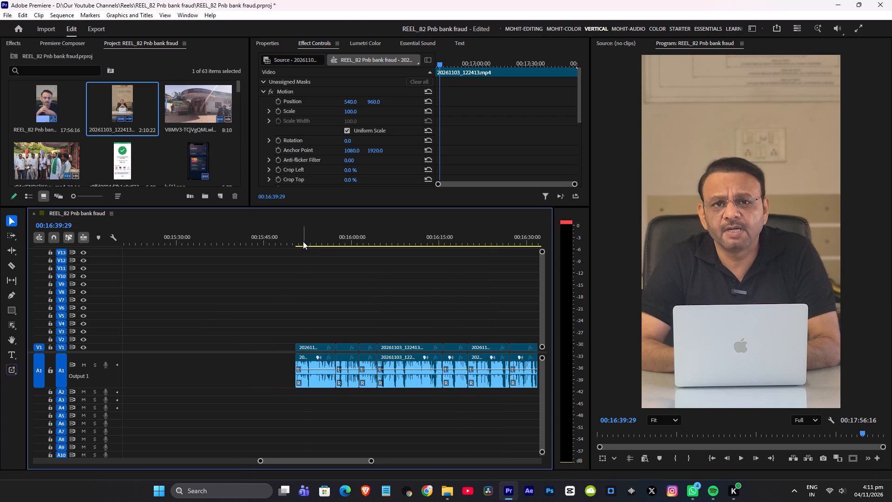
{"action": "left_click_drag", "start_coordinate": [301, 241], "coordinate": [298, 245]}
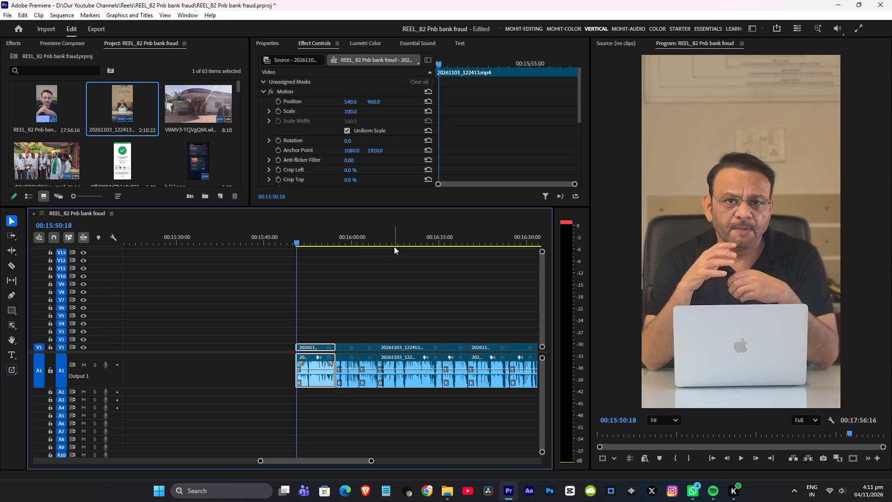
{"action": "left_click", "coordinate": [325, 301]}
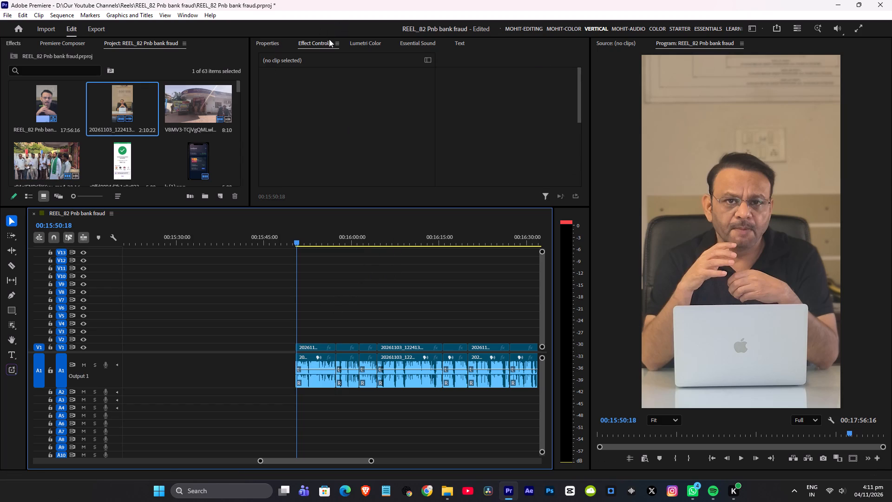
{"action": "left_click", "coordinate": [311, 347]}
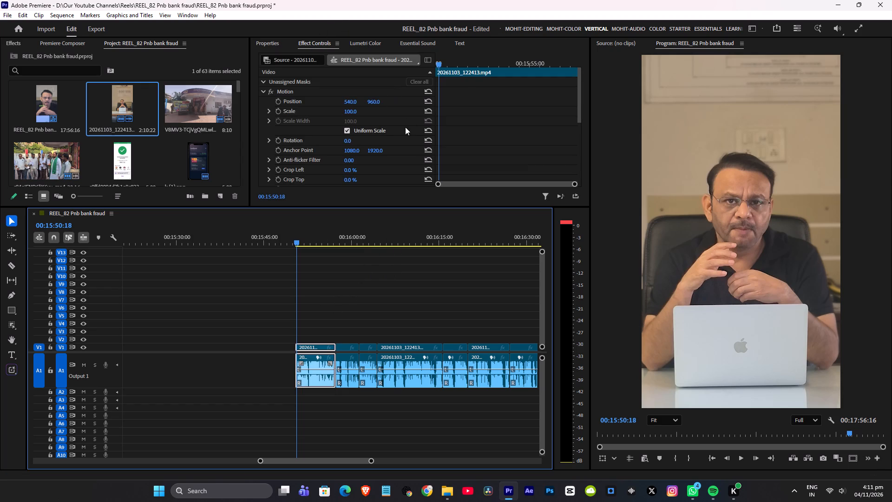
{"action": "scroll", "coordinate": [405, 127], "scroll_direction": "down", "scroll_amount": 1}
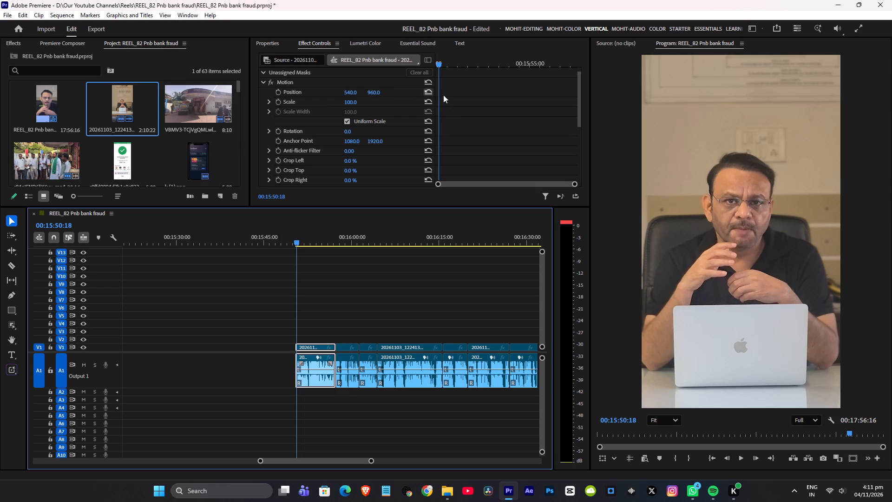
{"action": "scroll", "coordinate": [323, 140], "scroll_direction": "down", "scroll_amount": 1}
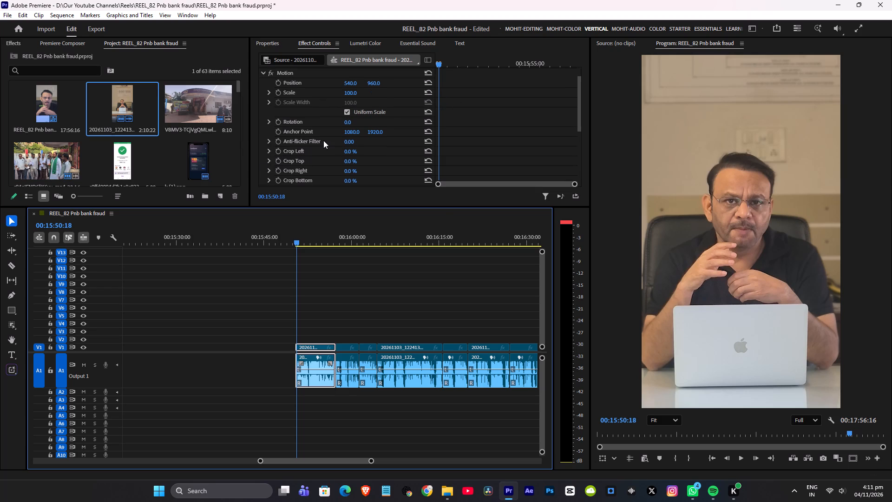
{"action": "scroll", "coordinate": [323, 140], "scroll_direction": "down", "scroll_amount": 1}
{"action": "scroll", "coordinate": [323, 140], "scroll_direction": "up", "scroll_amount": 1}
{"action": "scroll", "coordinate": [323, 140], "scroll_direction": "down", "scroll_amount": 1}
{"action": "scroll", "coordinate": [323, 140], "scroll_direction": "up", "scroll_amount": 1}
{"action": "scroll", "coordinate": [323, 140], "scroll_direction": "down", "scroll_amount": 3}
{"action": "scroll", "coordinate": [321, 140], "scroll_direction": "up", "scroll_amount": 2}
{"action": "scroll", "coordinate": [320, 140], "scroll_direction": "down", "scroll_amount": 1}
{"action": "scroll", "coordinate": [320, 140], "scroll_direction": "up", "scroll_amount": 1}
{"action": "scroll", "coordinate": [320, 140], "scroll_direction": "down", "scroll_amount": 2}
{"action": "scroll", "coordinate": [320, 140], "scroll_direction": "up", "scroll_amount": 1}
{"action": "scroll", "coordinate": [320, 140], "scroll_direction": "down", "scroll_amount": 1}
{"action": "scroll", "coordinate": [320, 140], "scroll_direction": "up", "scroll_amount": 1}
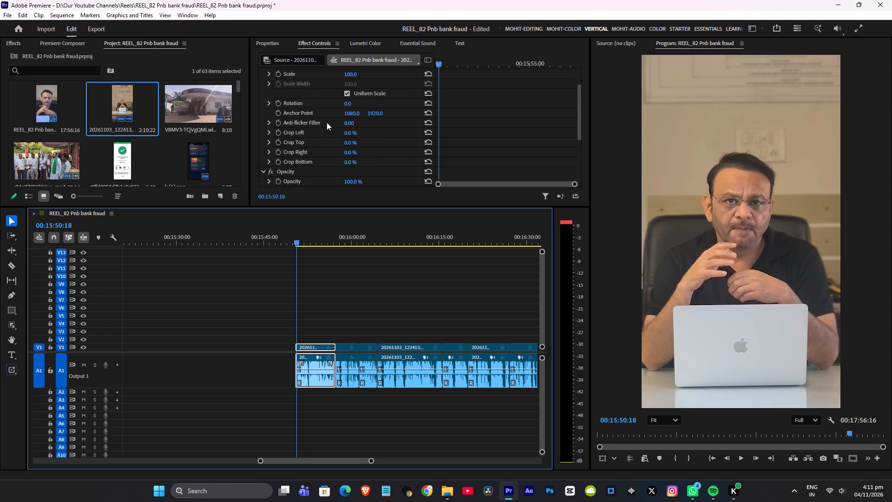
{"action": "left_click", "coordinate": [300, 75]}
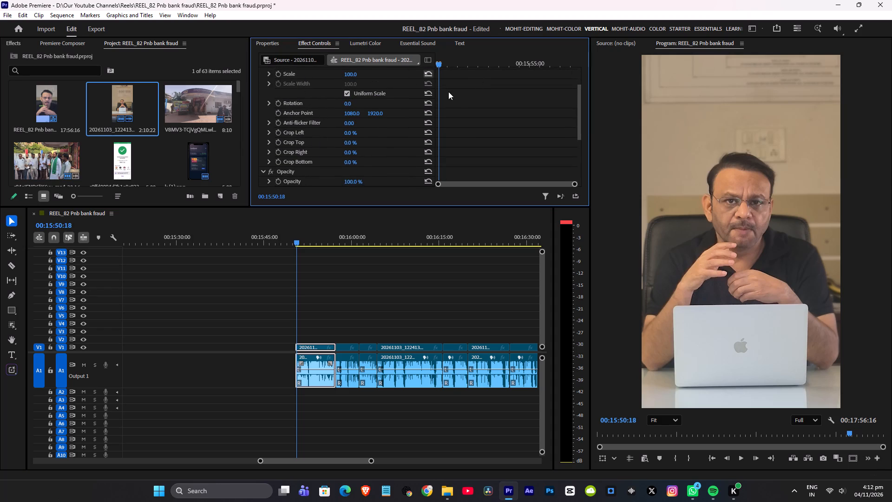
{"action": "scroll", "coordinate": [329, 92], "scroll_direction": "up", "scroll_amount": 3}
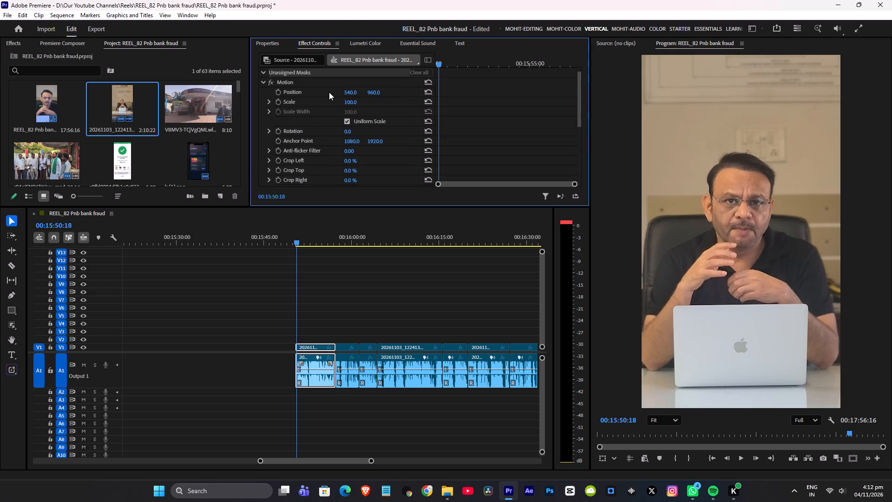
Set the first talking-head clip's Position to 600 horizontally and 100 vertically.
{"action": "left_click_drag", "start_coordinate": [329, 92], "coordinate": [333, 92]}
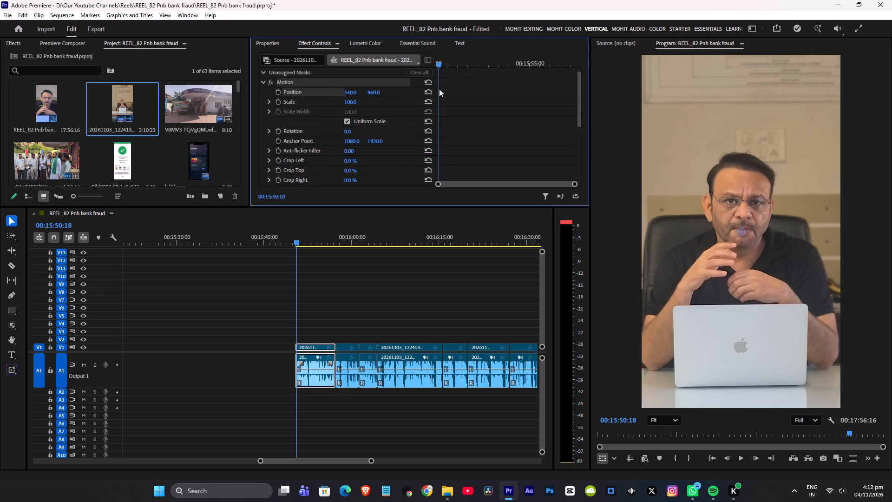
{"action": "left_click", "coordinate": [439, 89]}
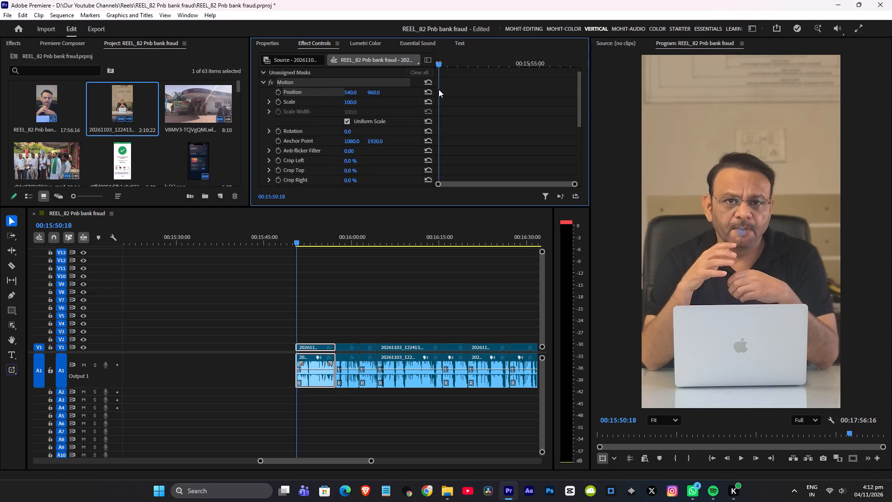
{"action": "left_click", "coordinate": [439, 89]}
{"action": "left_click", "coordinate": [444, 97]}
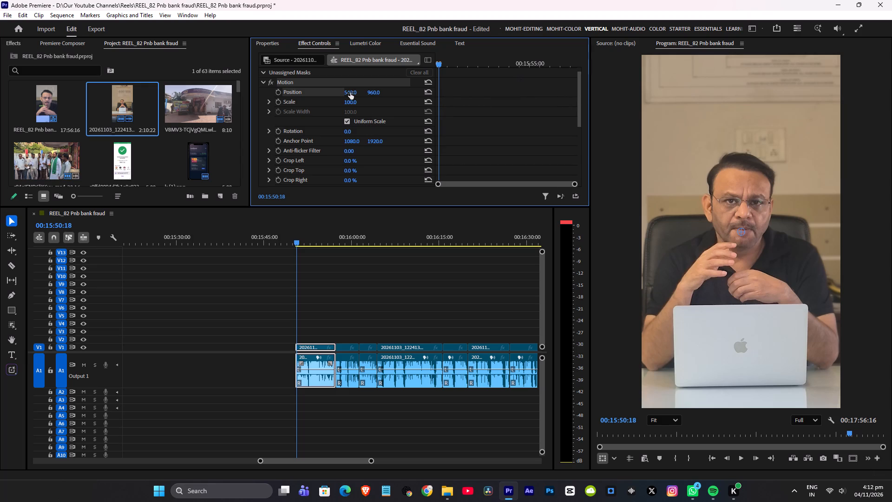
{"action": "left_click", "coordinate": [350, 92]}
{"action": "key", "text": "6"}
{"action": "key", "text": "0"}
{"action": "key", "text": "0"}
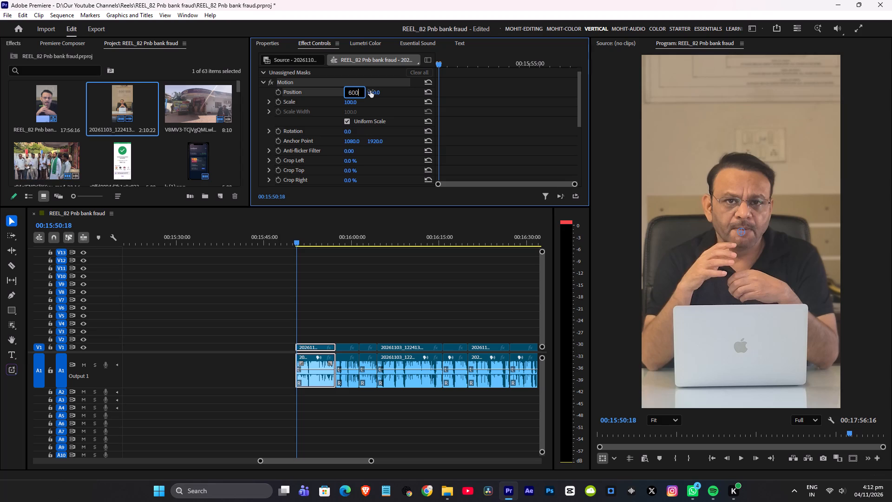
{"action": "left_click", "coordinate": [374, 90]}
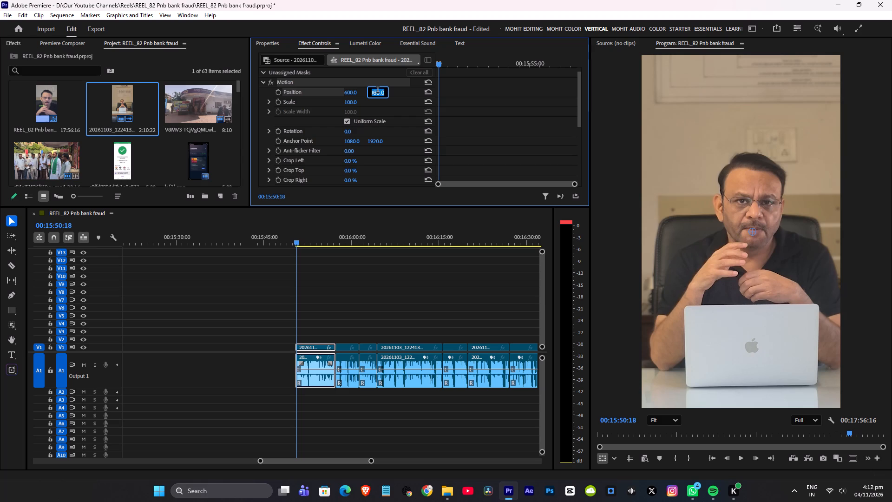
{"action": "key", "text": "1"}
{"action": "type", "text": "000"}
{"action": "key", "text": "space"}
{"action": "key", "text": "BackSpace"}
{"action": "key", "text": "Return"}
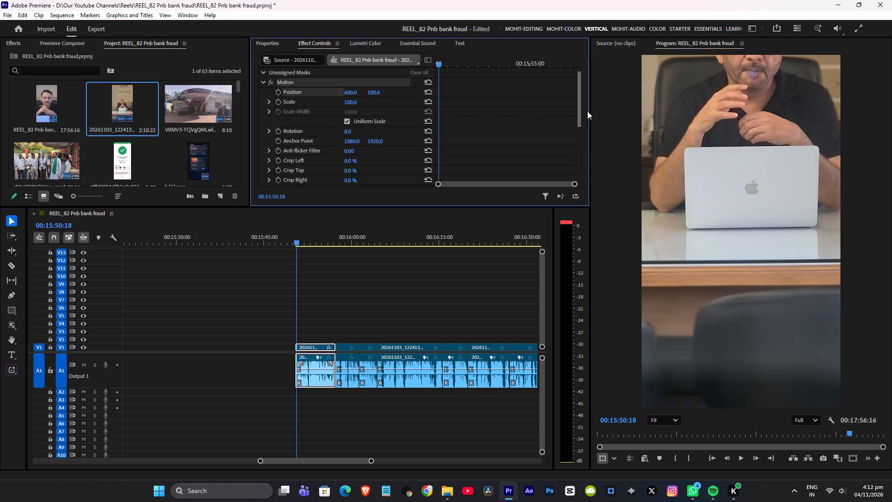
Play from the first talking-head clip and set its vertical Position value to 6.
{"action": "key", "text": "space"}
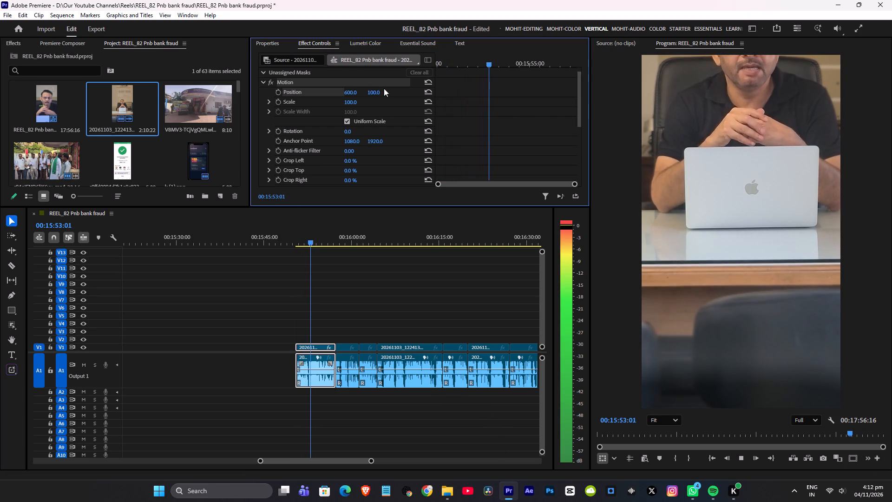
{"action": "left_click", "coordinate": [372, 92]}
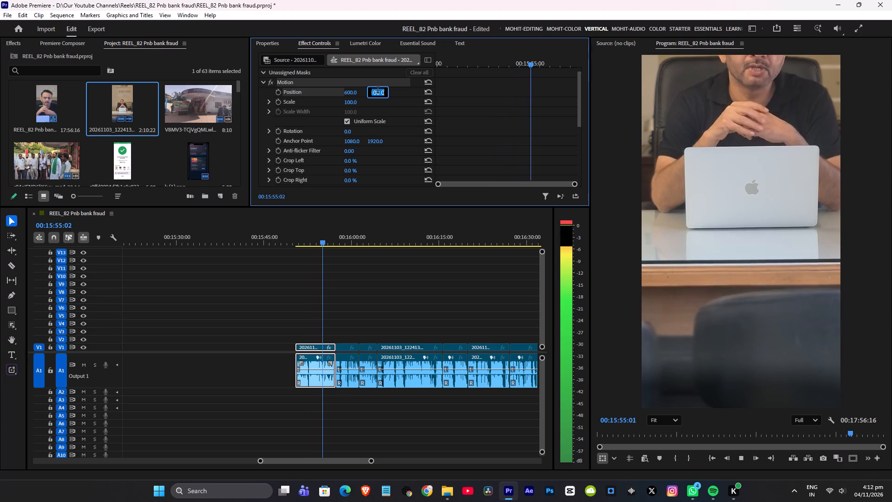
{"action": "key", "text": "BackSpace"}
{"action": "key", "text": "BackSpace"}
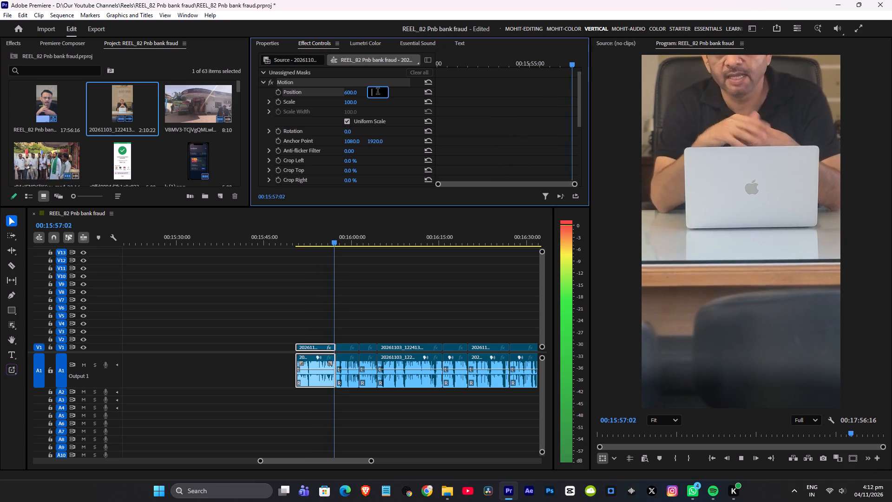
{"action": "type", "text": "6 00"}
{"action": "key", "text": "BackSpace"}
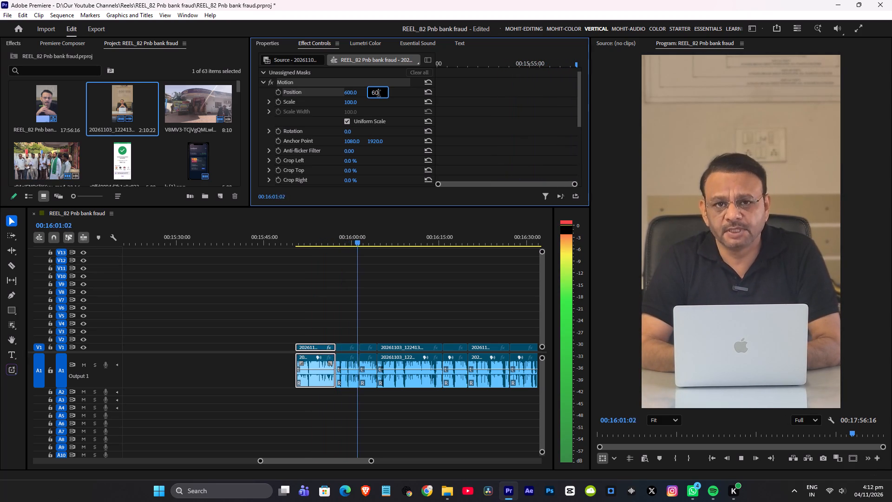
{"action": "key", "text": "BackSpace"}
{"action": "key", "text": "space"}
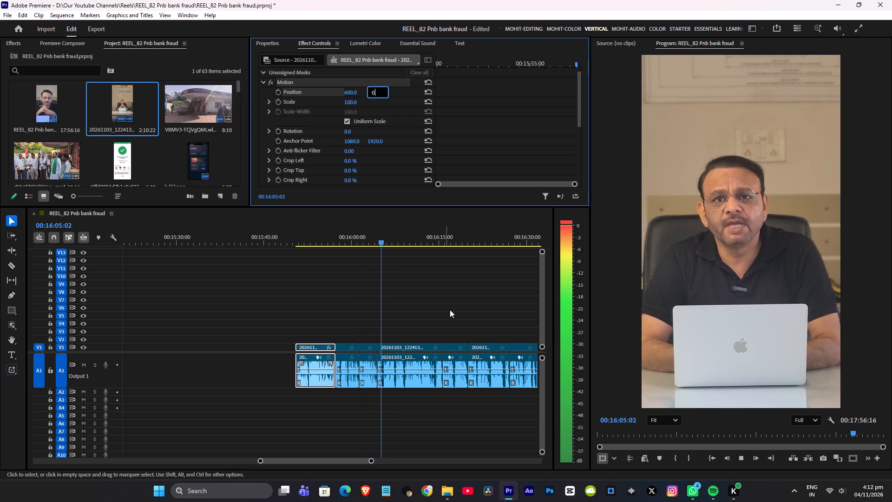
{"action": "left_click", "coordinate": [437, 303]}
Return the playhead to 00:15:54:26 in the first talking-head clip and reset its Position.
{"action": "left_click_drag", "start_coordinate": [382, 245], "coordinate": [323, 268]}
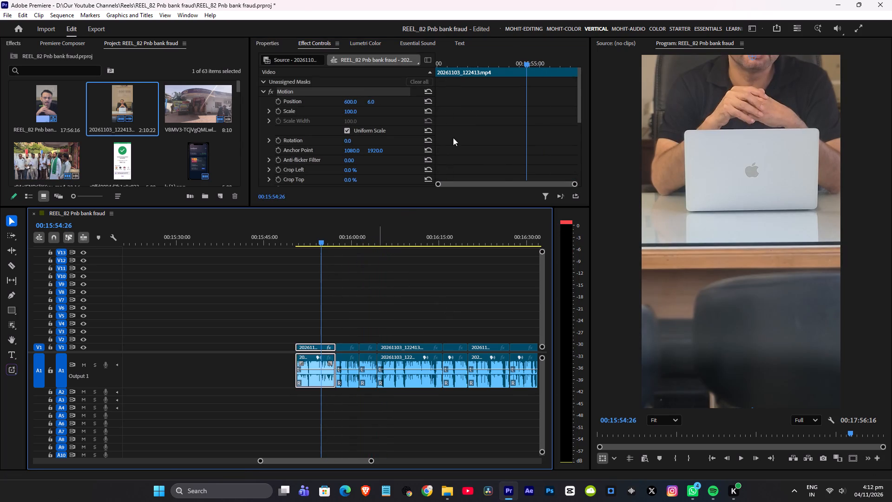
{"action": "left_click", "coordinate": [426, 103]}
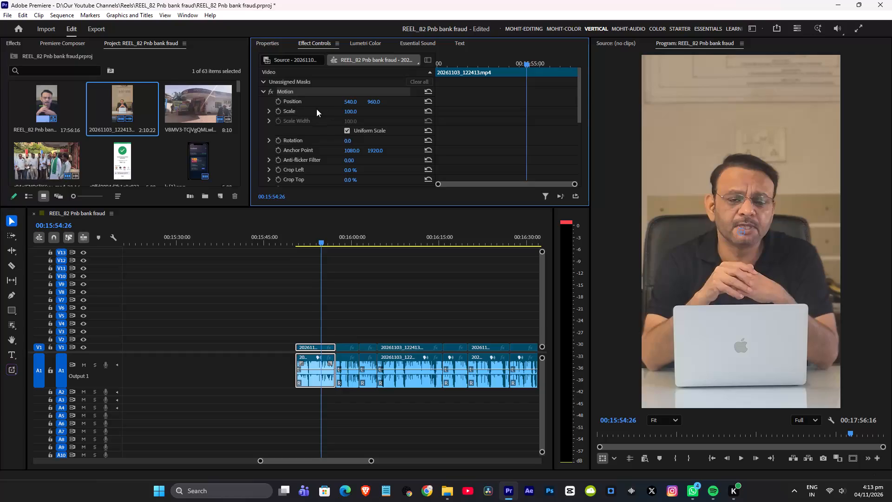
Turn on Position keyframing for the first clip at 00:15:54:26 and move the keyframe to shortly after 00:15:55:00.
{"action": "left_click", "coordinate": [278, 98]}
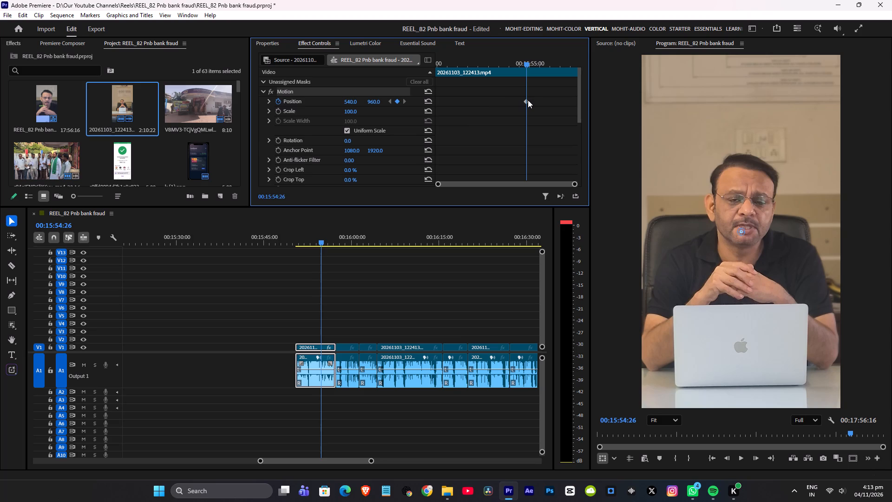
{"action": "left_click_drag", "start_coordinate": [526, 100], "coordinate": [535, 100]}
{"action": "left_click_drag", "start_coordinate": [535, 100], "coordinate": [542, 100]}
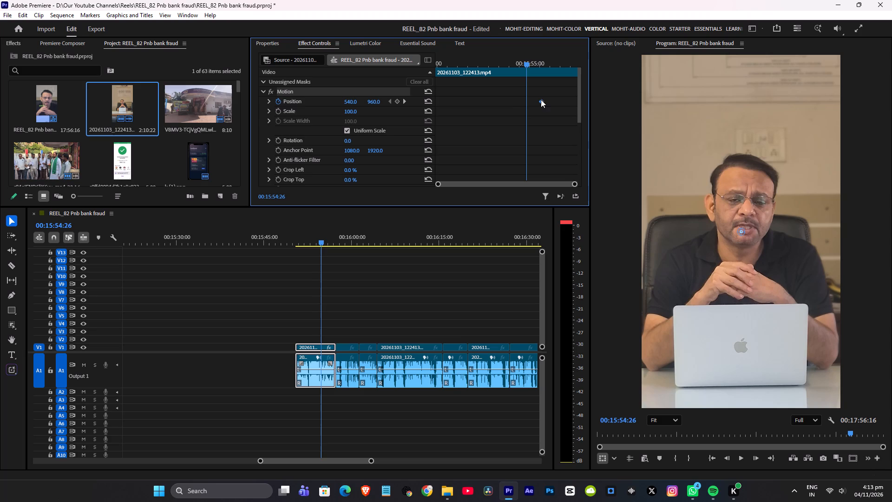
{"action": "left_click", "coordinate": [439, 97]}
Turn off Position keyframing for the first talking-head clip, deleting its existing keyframe.
{"action": "left_click", "coordinate": [277, 100]}
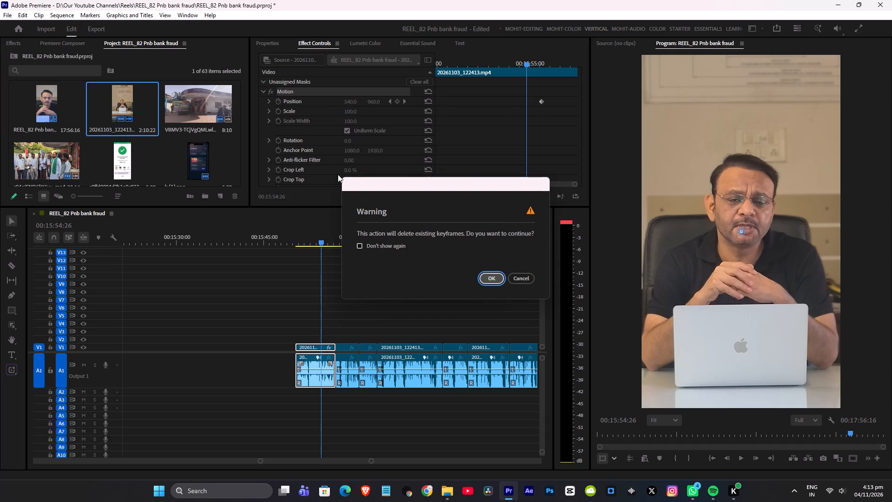
{"action": "left_click", "coordinate": [520, 273]}
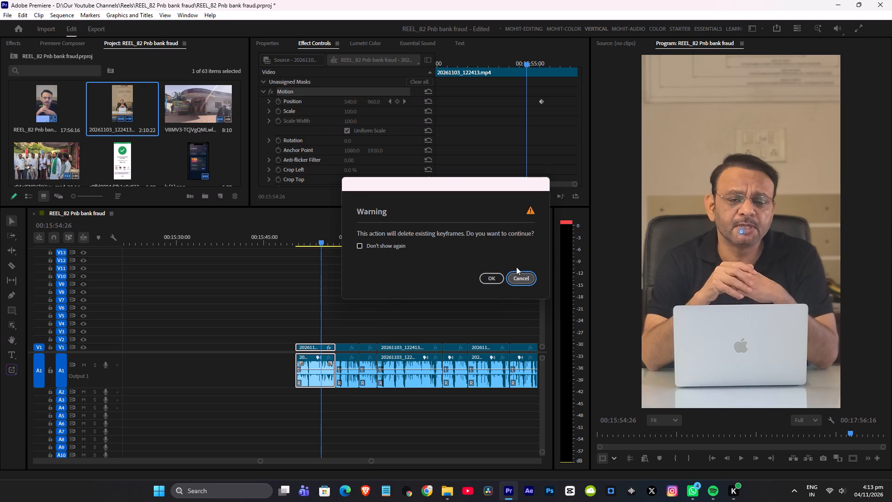
{"action": "left_click", "coordinate": [492, 281]}
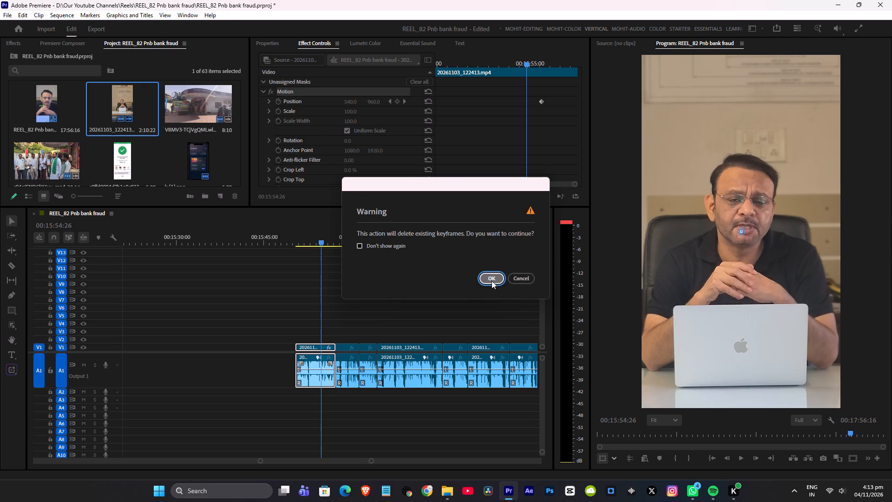
{"action": "left_click", "coordinate": [492, 279]}
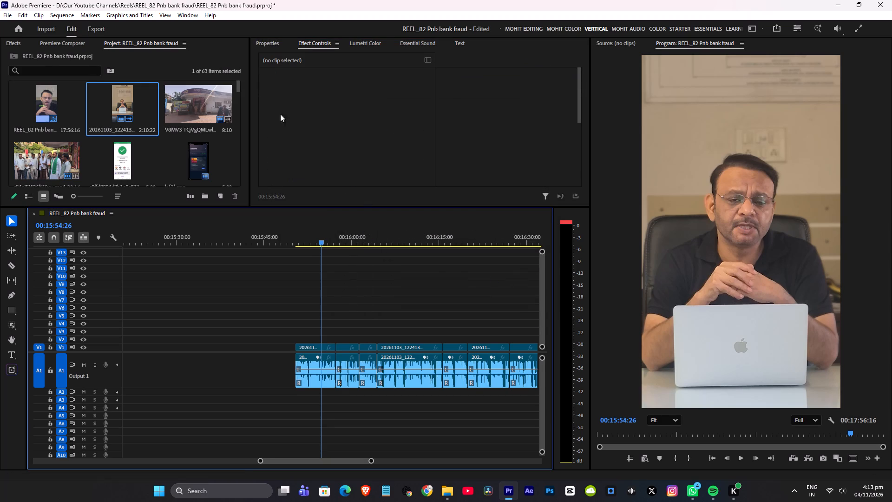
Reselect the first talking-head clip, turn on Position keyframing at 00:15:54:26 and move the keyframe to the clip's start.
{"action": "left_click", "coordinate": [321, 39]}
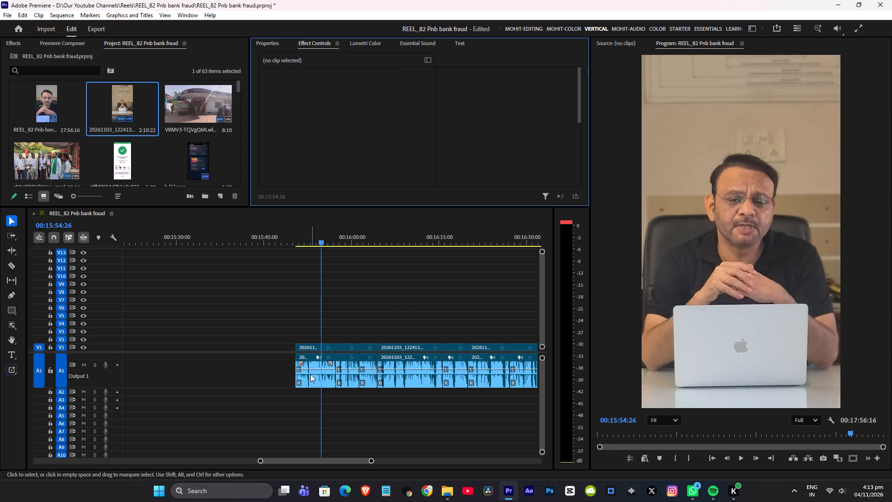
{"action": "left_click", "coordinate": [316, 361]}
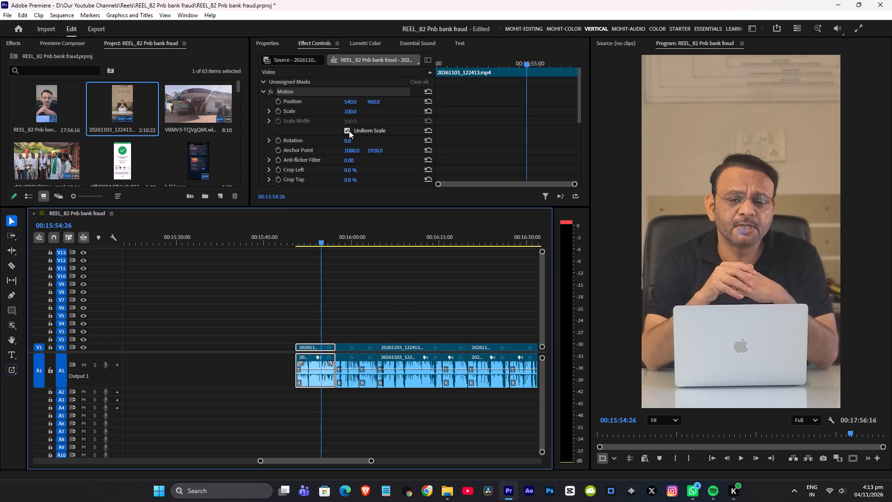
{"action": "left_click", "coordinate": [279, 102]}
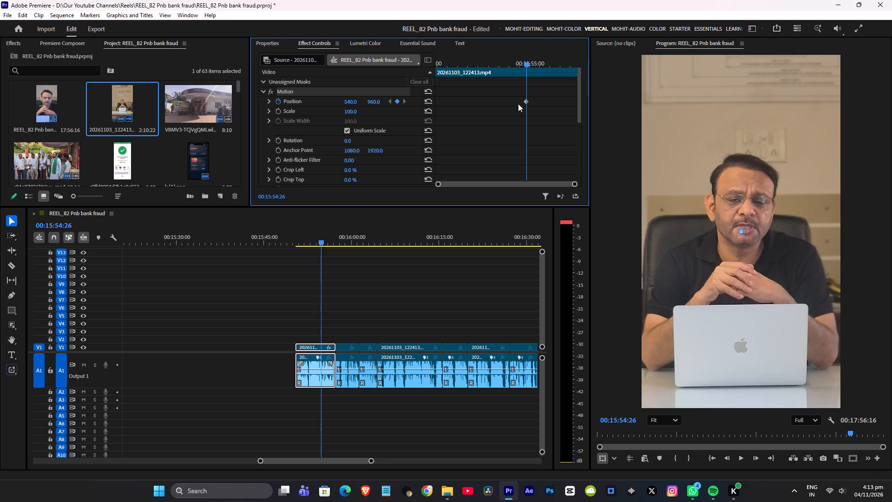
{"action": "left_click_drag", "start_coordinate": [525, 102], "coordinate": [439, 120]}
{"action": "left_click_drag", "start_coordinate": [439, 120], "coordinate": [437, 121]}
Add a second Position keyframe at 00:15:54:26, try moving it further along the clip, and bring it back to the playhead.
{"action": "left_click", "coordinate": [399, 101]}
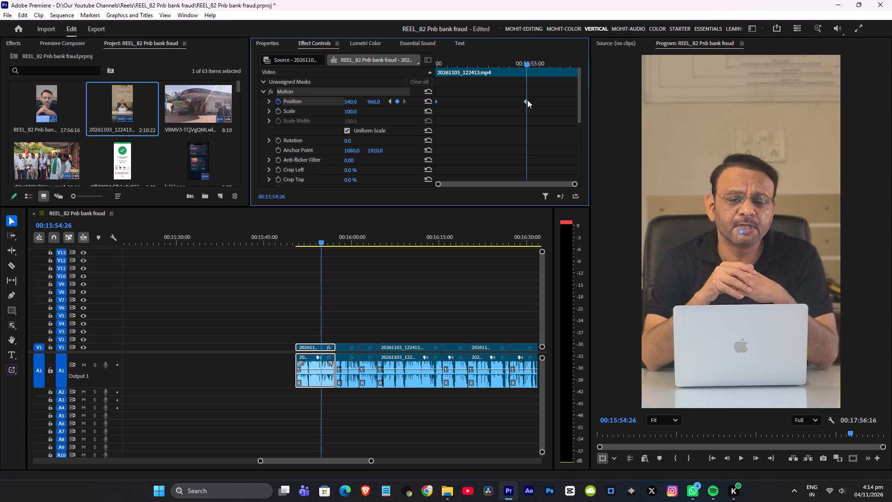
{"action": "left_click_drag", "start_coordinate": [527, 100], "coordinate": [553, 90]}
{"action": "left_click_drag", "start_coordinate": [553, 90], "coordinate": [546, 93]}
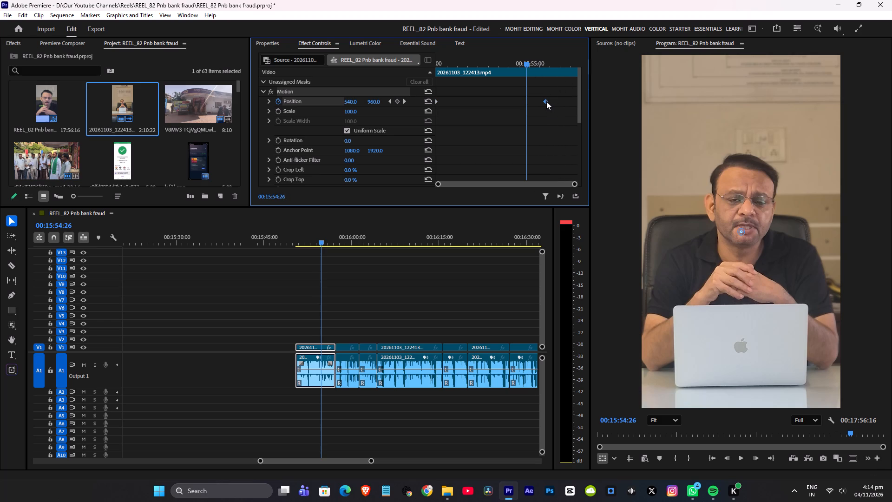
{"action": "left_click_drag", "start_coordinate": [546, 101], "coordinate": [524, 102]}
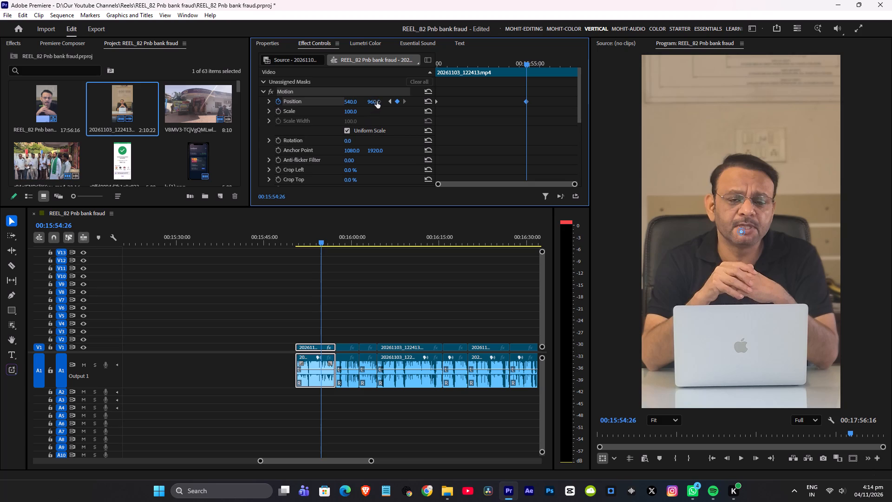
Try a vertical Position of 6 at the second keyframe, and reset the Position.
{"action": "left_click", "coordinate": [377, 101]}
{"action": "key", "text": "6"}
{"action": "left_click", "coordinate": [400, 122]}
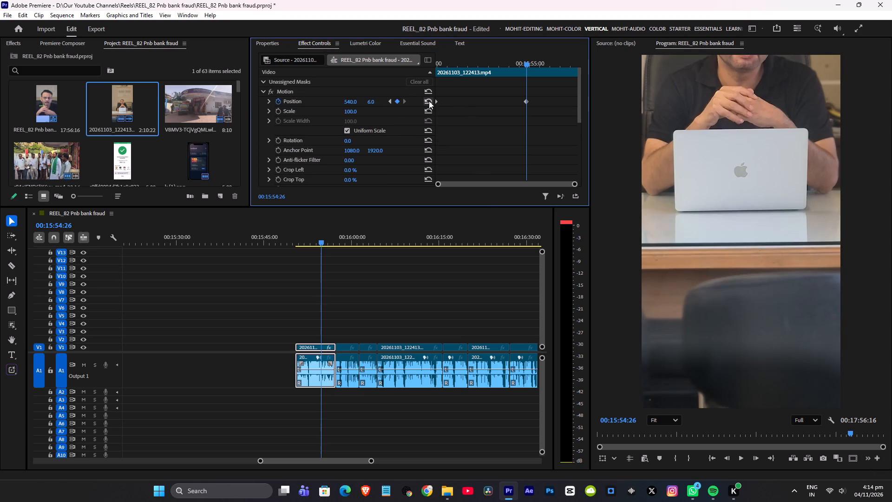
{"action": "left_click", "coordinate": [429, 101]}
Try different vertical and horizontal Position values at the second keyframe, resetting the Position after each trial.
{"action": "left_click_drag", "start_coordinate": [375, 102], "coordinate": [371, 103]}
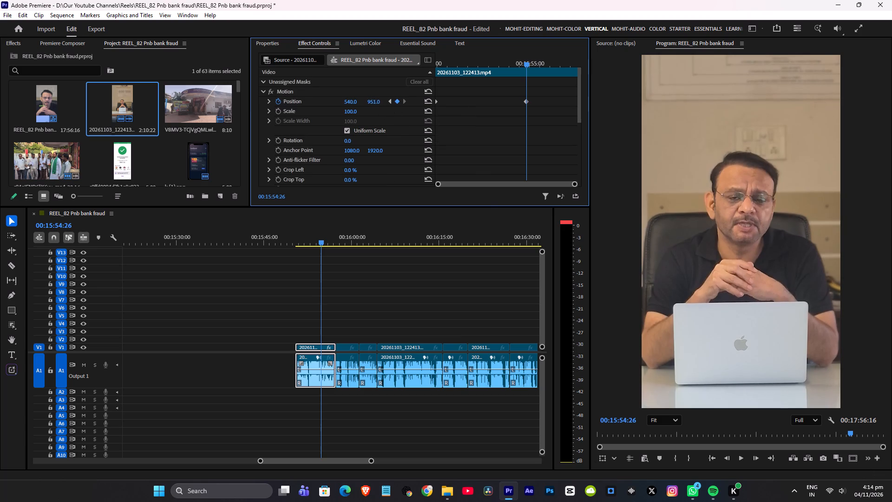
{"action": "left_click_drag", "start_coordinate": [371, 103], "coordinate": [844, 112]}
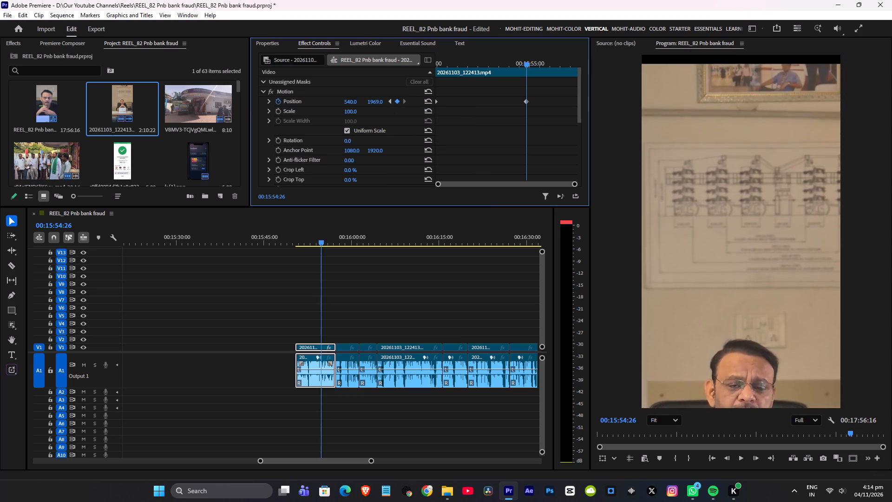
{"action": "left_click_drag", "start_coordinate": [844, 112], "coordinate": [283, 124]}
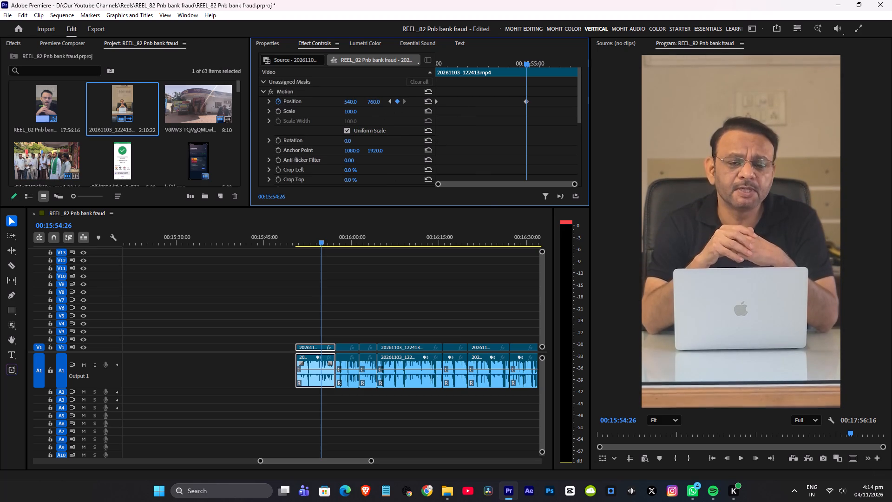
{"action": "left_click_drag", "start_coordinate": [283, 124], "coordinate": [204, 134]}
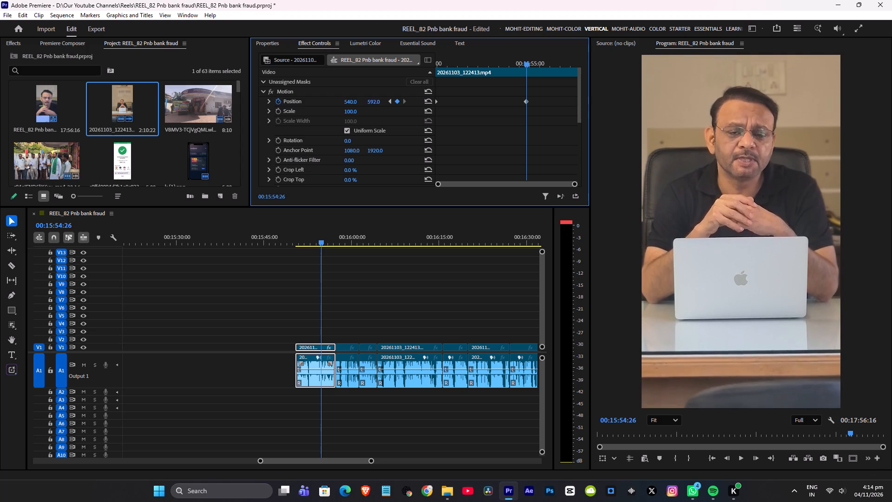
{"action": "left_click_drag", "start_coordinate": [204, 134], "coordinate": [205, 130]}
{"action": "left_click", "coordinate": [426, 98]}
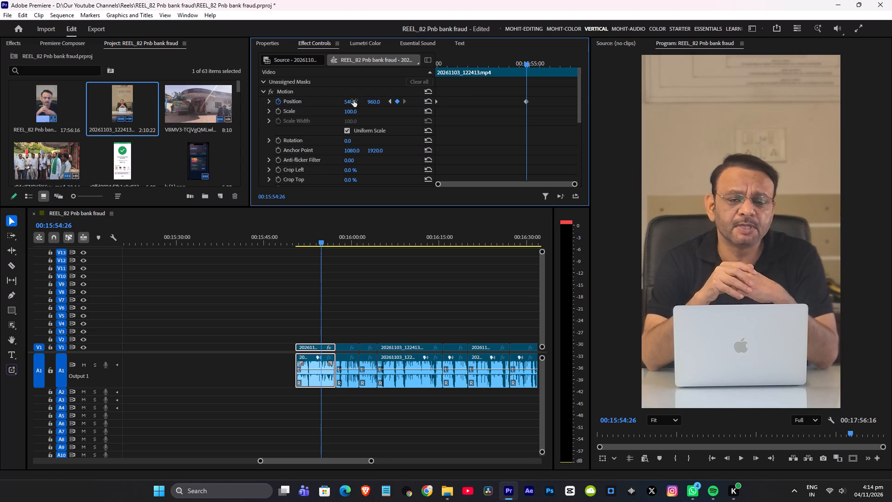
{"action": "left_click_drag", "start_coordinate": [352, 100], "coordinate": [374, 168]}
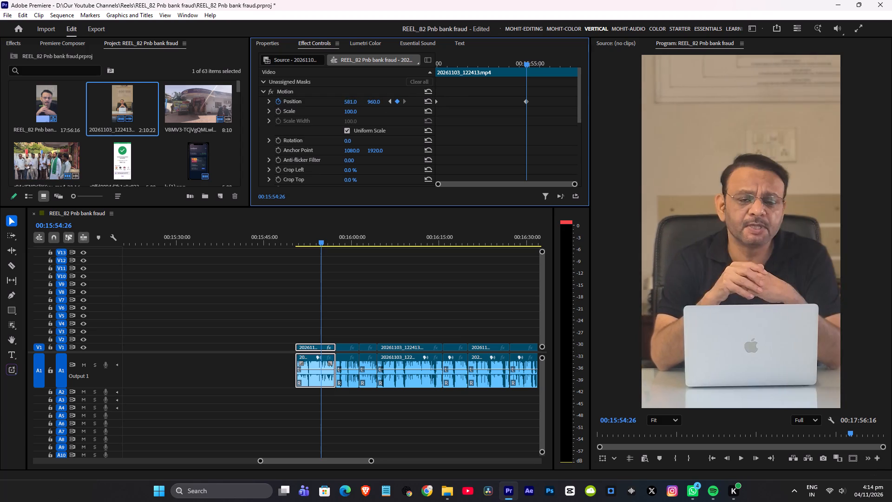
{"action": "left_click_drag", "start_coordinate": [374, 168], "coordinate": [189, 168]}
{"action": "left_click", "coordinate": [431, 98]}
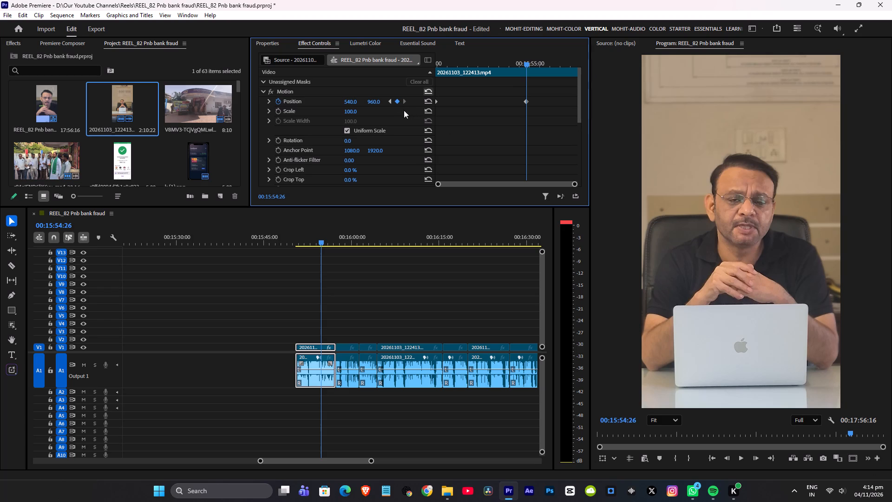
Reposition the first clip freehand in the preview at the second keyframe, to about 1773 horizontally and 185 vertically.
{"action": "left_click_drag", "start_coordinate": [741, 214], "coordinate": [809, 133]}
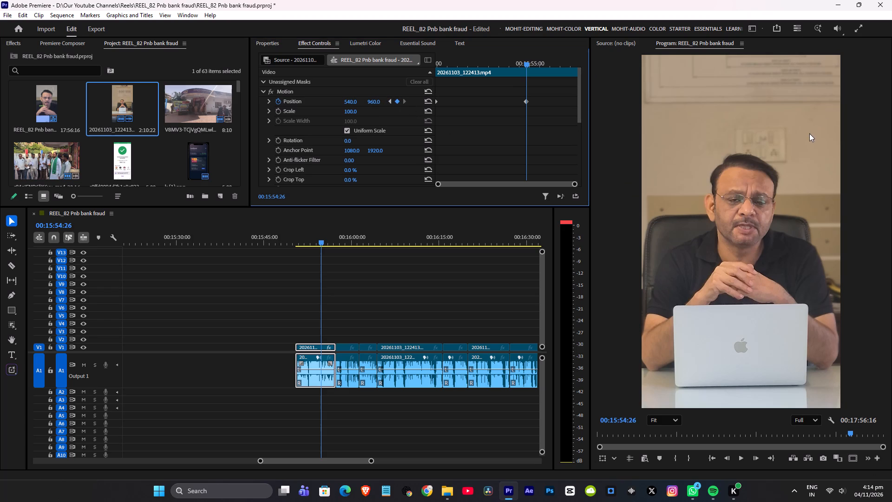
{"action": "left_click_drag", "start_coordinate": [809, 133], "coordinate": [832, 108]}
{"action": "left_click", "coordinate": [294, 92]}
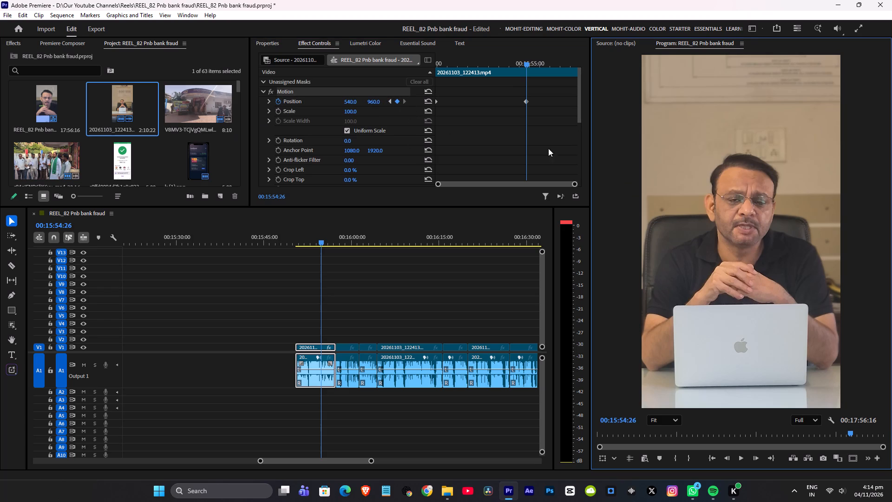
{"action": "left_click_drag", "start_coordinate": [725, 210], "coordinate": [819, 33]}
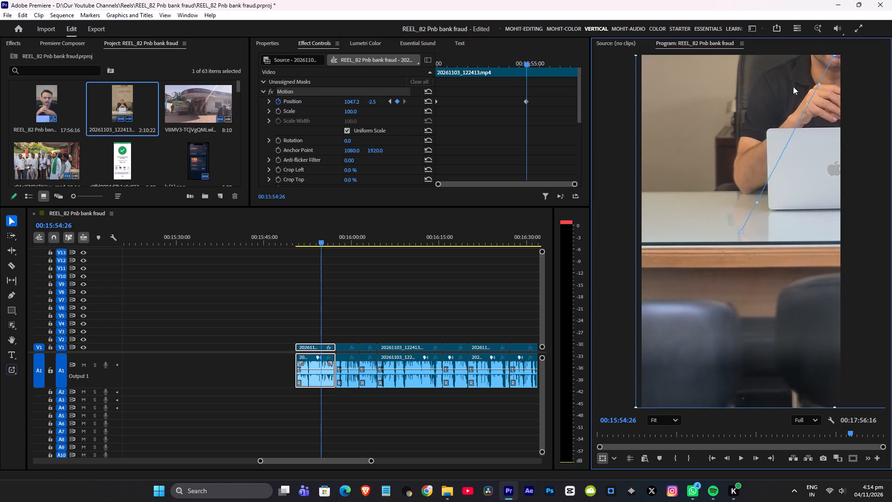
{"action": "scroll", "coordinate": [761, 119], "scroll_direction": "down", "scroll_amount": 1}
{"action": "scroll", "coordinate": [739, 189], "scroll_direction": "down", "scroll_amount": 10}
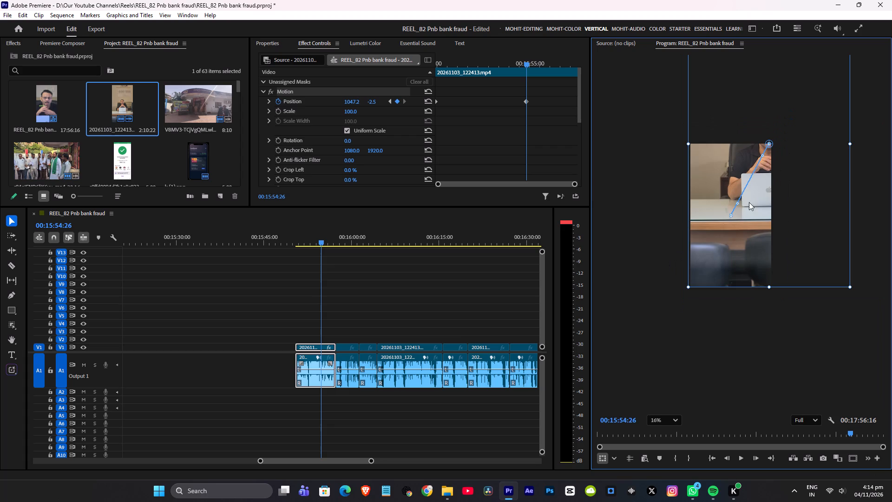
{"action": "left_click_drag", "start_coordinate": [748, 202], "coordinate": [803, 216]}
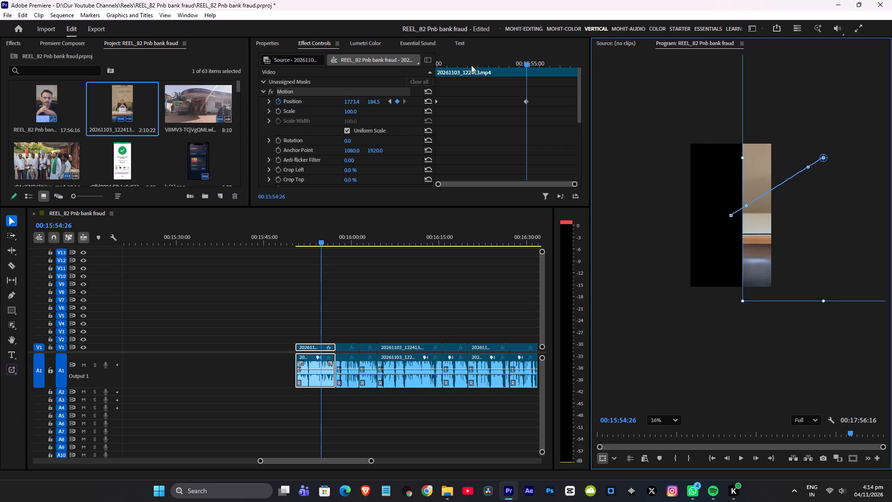
Play the first clip from its start to review the Position animation.
{"action": "left_click_drag", "start_coordinate": [470, 63], "coordinate": [315, 77]}
{"action": "key", "text": "space"}
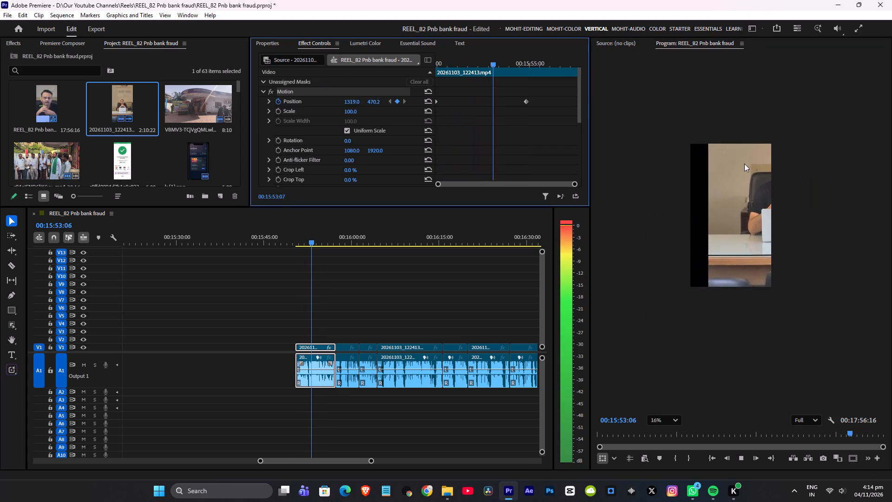
{"action": "key", "text": "space"}
{"action": "key", "text": "space"}
{"action": "key", "text": "space"}
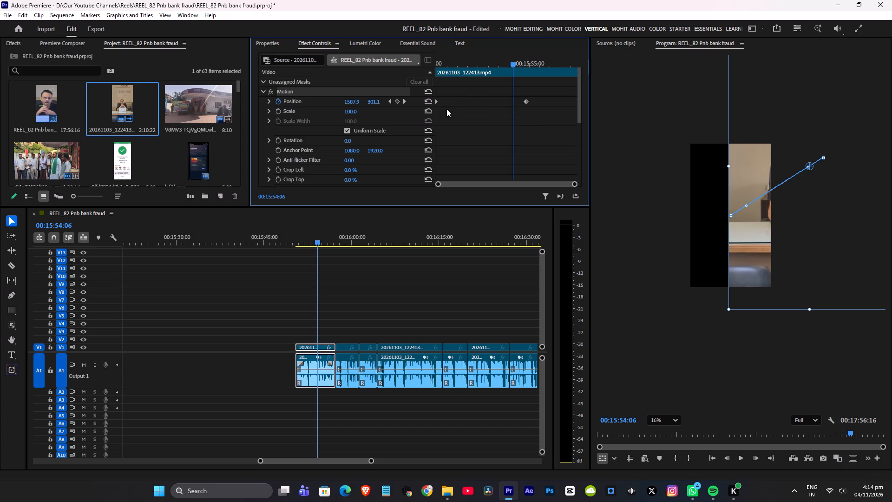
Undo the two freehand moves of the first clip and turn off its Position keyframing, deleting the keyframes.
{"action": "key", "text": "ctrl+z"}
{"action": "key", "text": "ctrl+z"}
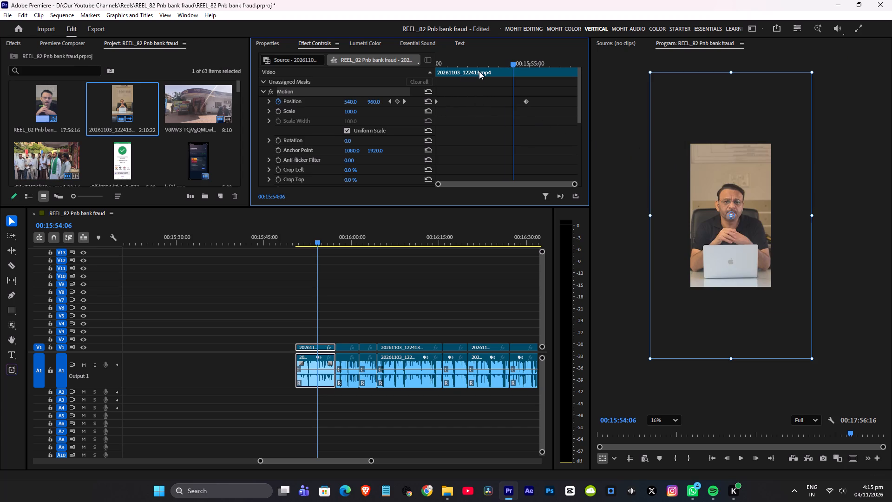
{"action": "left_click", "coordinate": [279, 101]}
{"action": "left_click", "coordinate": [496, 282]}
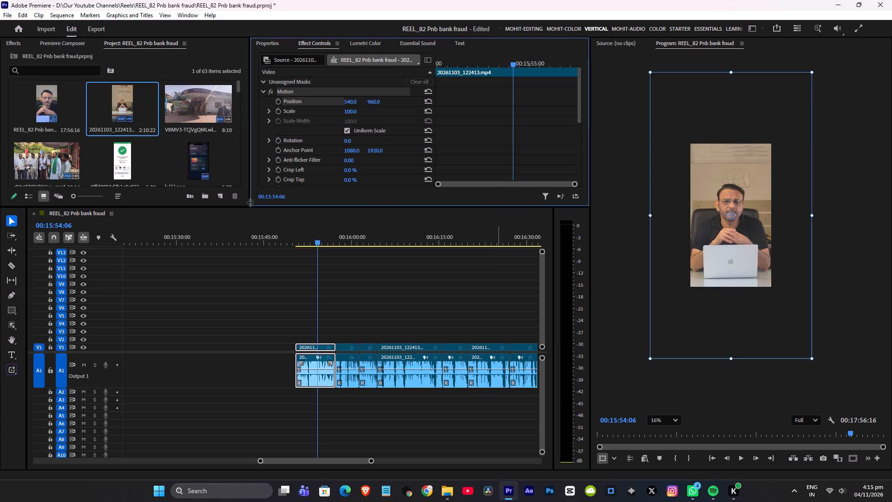
Turn on Scale keyframing for the first clip at 00:15:54:06 and move the keyframe to the clip's start.
{"action": "left_click", "coordinate": [277, 111]}
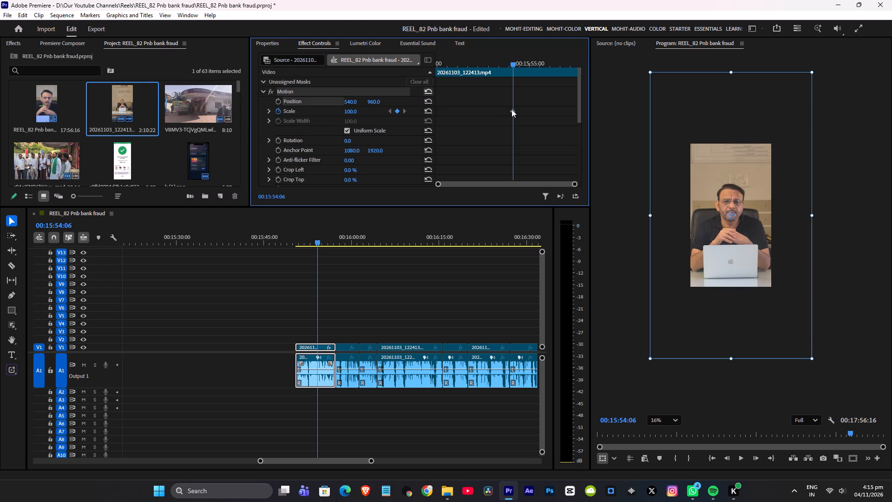
{"action": "left_click_drag", "start_coordinate": [512, 109], "coordinate": [436, 132]}
{"action": "scroll", "coordinate": [354, 112], "scroll_direction": "down", "scroll_amount": 1}
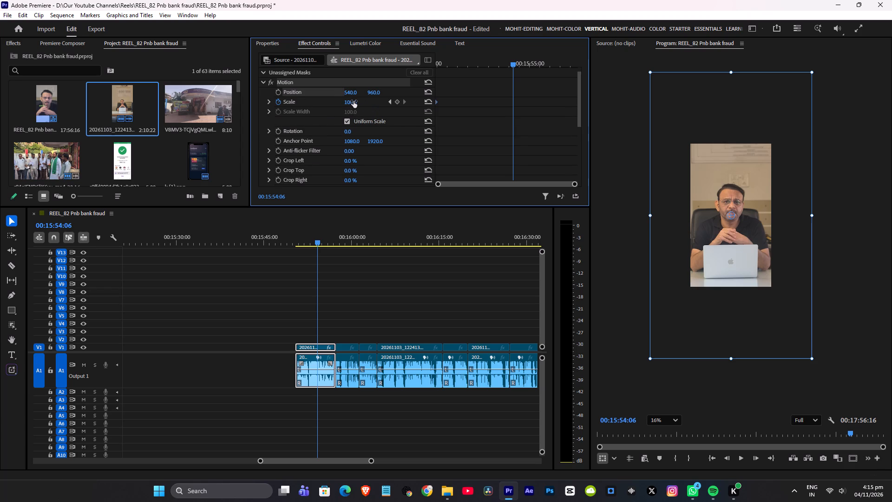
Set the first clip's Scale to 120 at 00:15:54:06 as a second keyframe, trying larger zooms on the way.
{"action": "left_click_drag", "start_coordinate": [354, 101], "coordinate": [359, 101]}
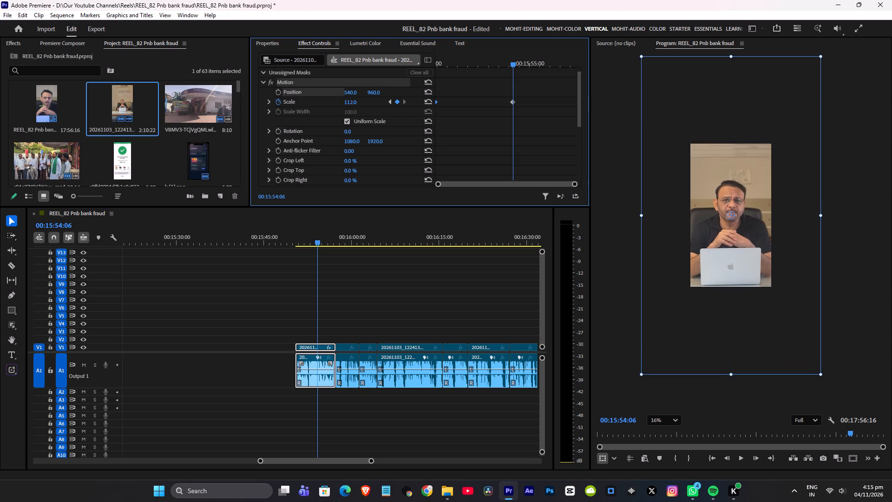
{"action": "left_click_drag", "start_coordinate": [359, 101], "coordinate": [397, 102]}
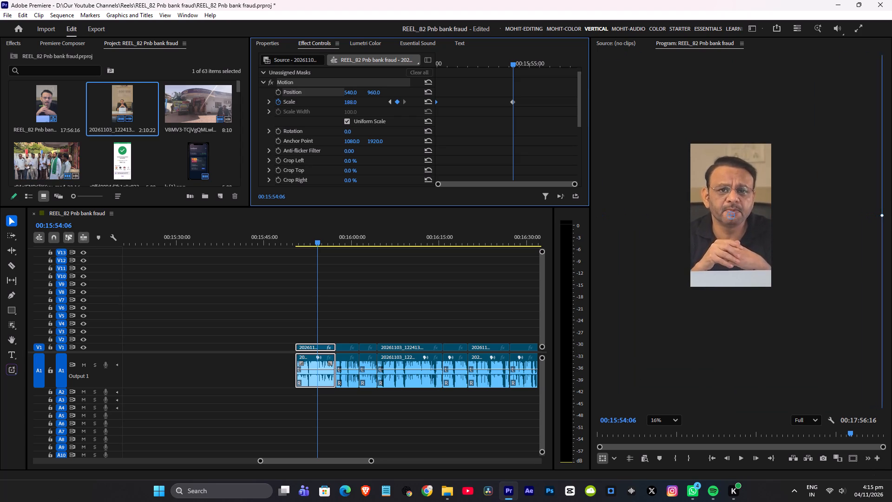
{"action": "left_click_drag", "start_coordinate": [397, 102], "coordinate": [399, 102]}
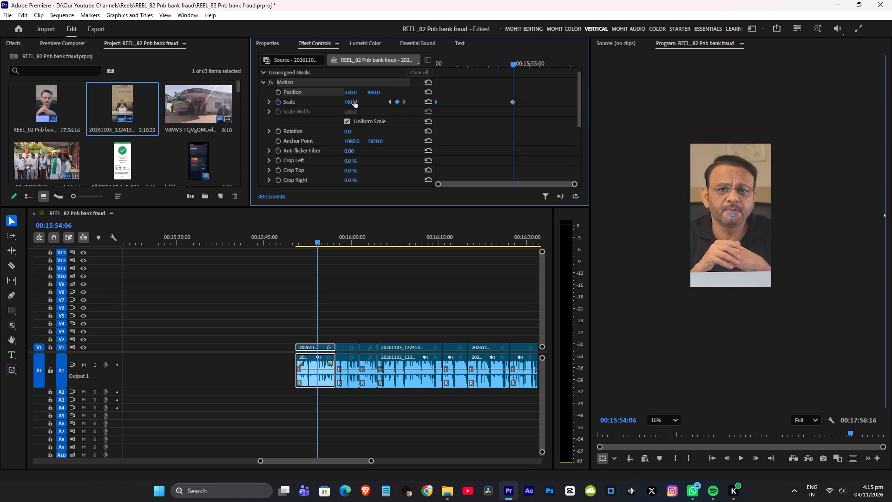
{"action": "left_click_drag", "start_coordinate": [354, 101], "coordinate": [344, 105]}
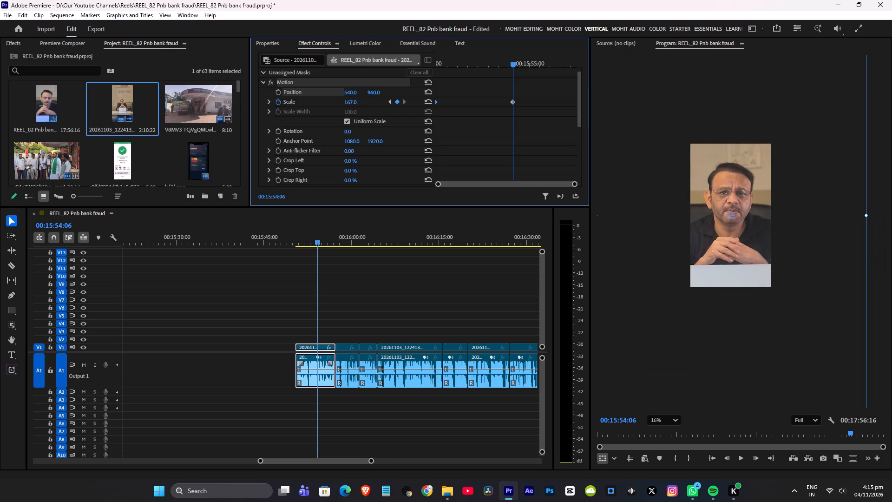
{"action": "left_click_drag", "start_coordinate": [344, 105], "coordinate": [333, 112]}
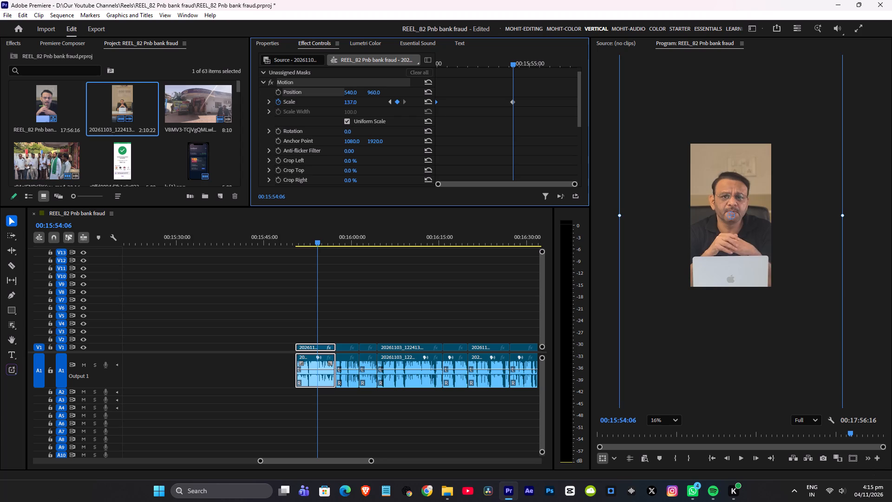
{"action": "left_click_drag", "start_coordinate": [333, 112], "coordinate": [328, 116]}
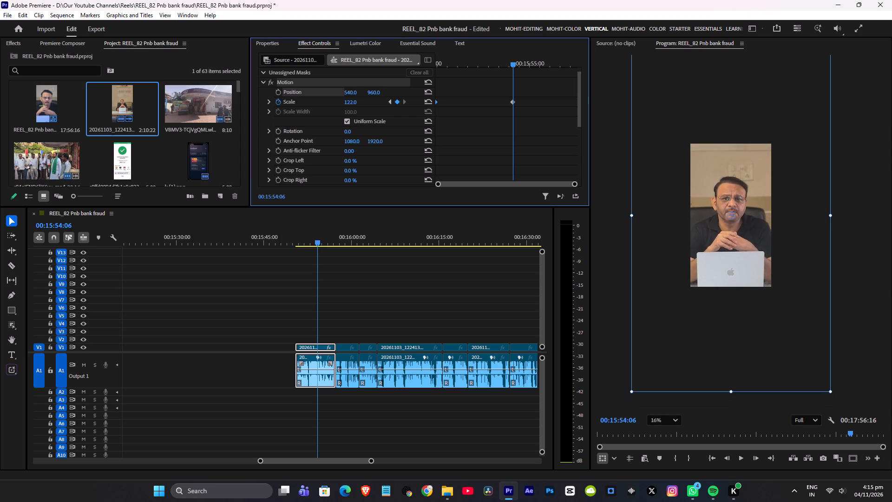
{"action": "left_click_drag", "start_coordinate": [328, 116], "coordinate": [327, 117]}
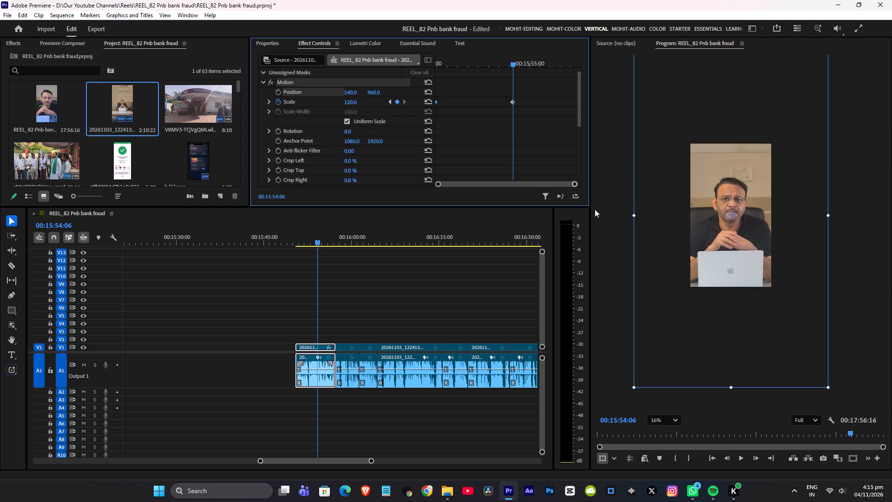
Play the first clip, including once from its start, to review the Scale animation.
{"action": "key", "text": "space"}
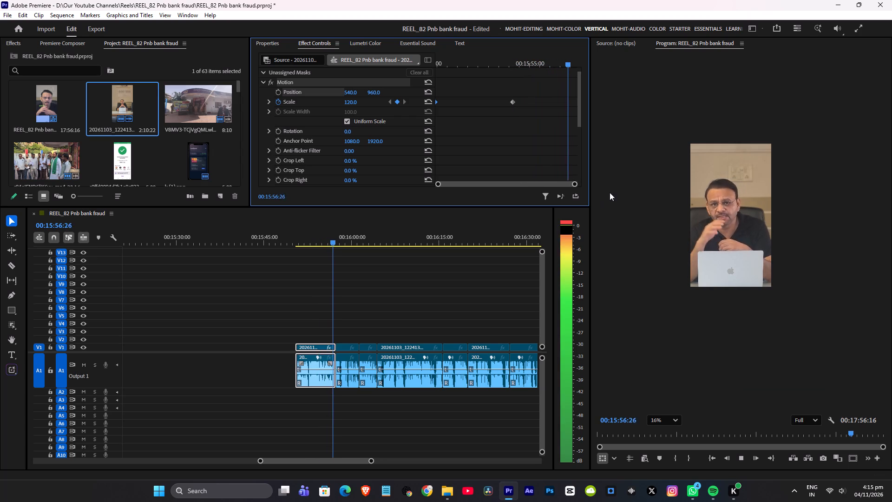
{"action": "key", "text": "space"}
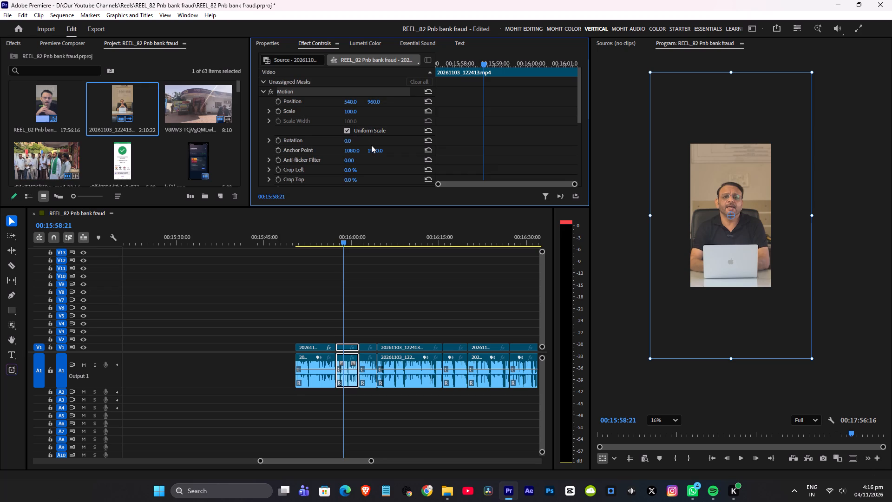
{"action": "left_click", "coordinate": [295, 242]}
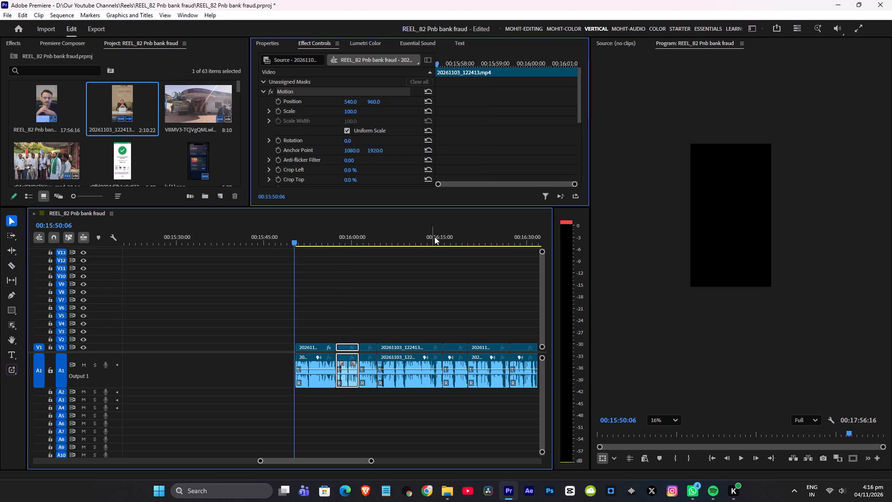
{"action": "key", "text": "space"}
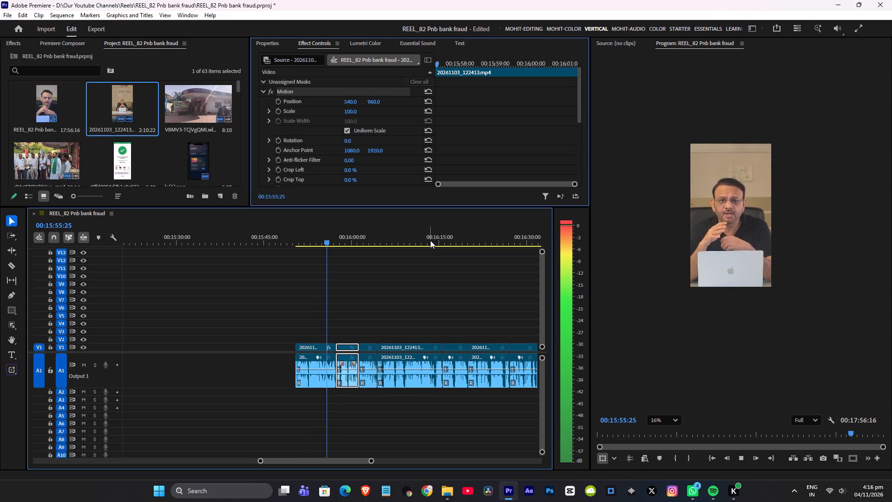
{"action": "key", "text": "space"}
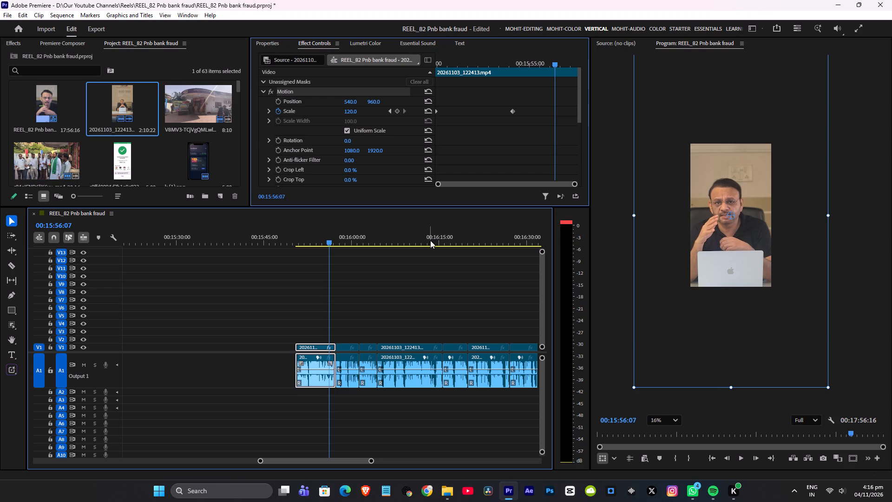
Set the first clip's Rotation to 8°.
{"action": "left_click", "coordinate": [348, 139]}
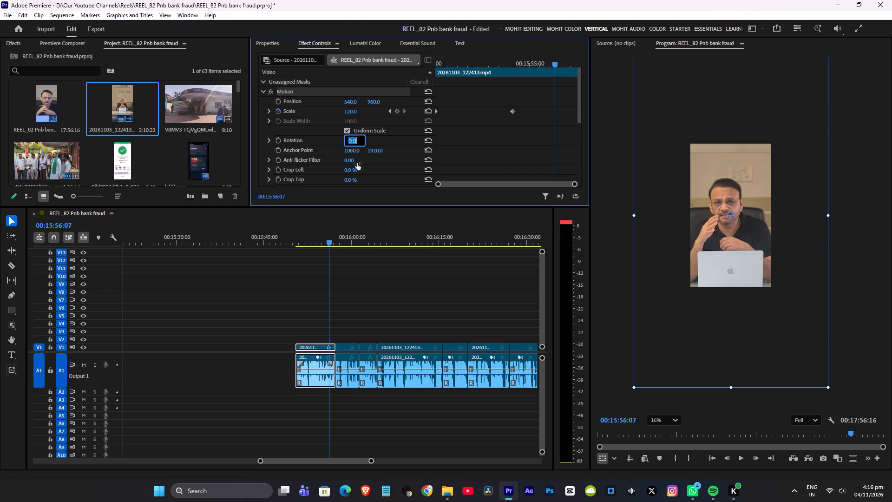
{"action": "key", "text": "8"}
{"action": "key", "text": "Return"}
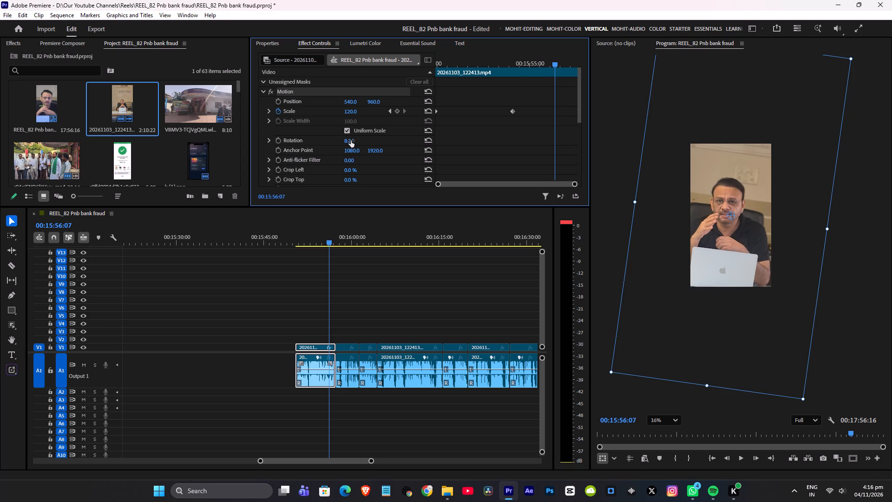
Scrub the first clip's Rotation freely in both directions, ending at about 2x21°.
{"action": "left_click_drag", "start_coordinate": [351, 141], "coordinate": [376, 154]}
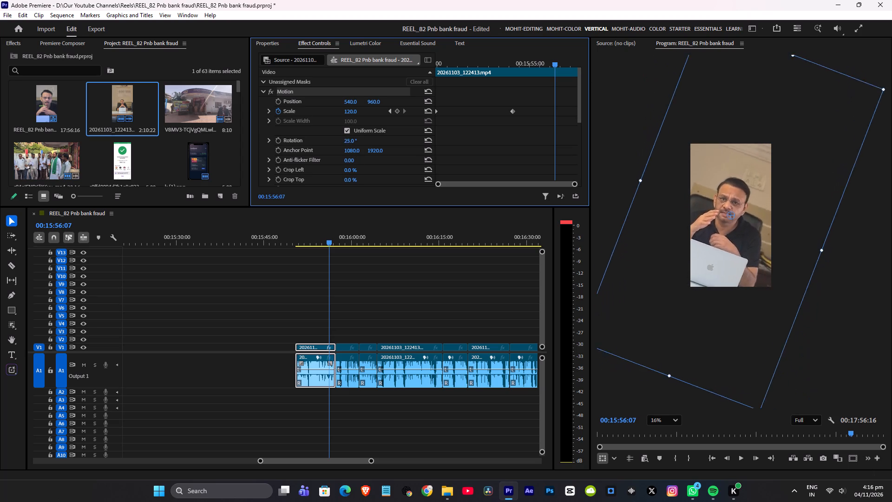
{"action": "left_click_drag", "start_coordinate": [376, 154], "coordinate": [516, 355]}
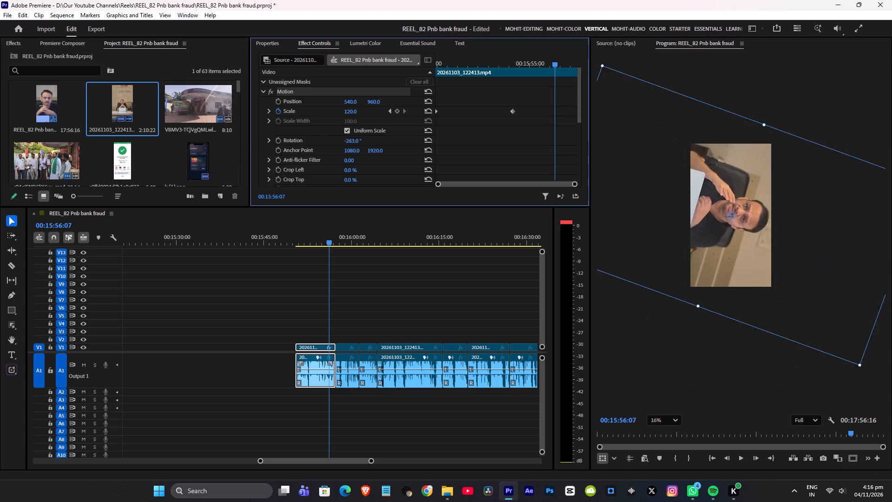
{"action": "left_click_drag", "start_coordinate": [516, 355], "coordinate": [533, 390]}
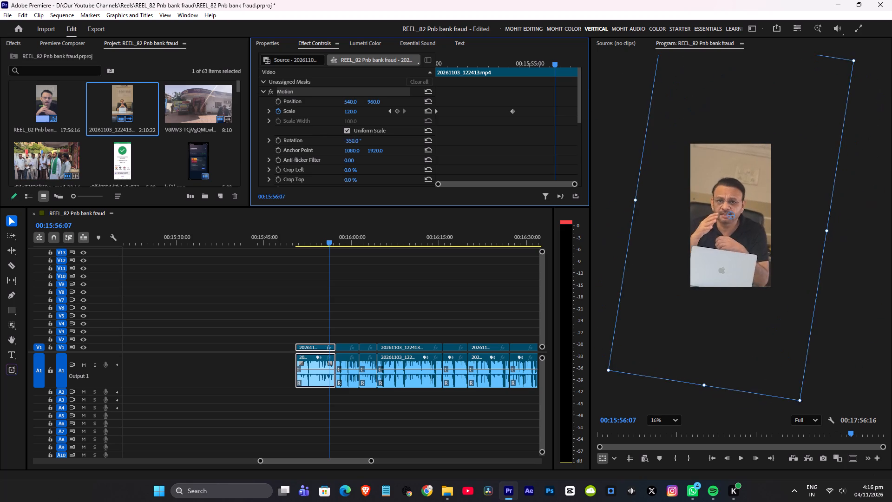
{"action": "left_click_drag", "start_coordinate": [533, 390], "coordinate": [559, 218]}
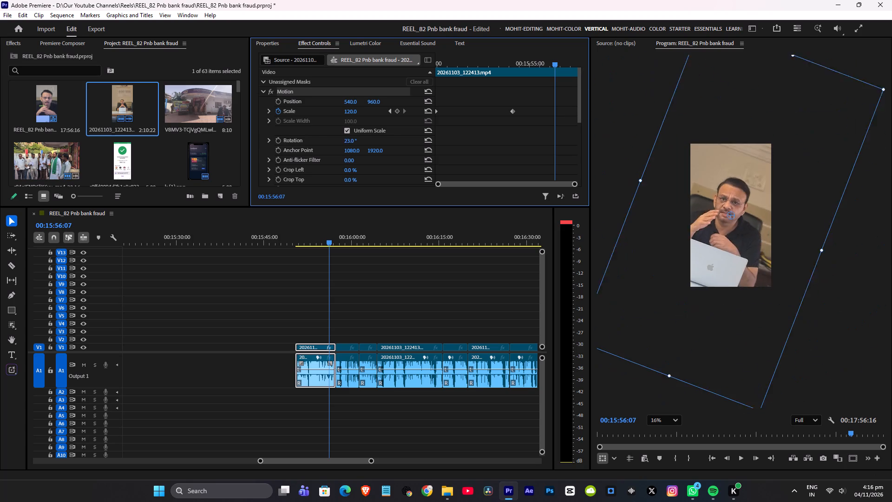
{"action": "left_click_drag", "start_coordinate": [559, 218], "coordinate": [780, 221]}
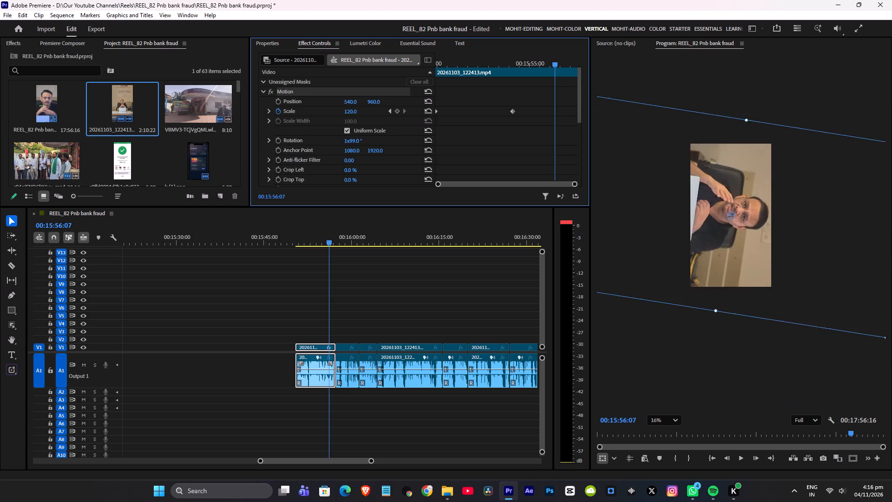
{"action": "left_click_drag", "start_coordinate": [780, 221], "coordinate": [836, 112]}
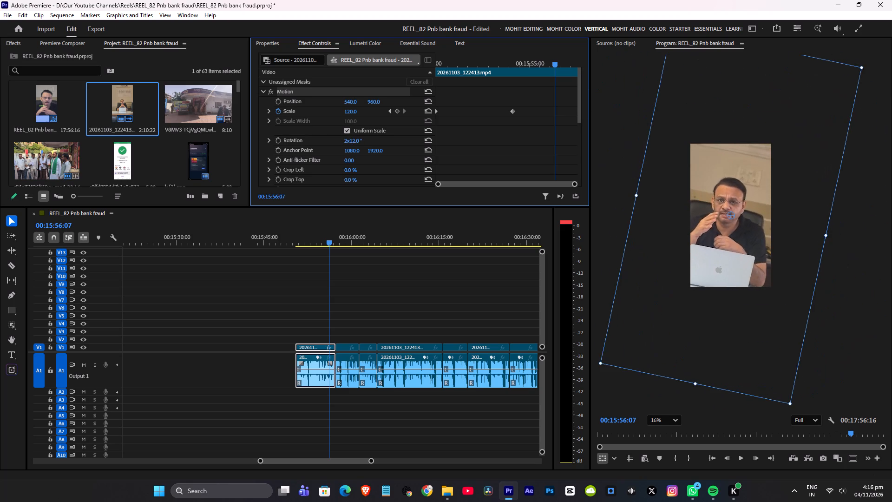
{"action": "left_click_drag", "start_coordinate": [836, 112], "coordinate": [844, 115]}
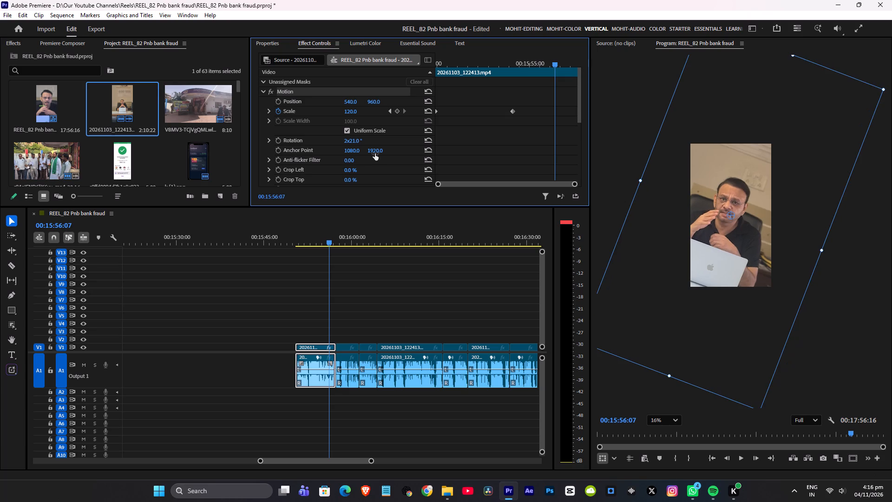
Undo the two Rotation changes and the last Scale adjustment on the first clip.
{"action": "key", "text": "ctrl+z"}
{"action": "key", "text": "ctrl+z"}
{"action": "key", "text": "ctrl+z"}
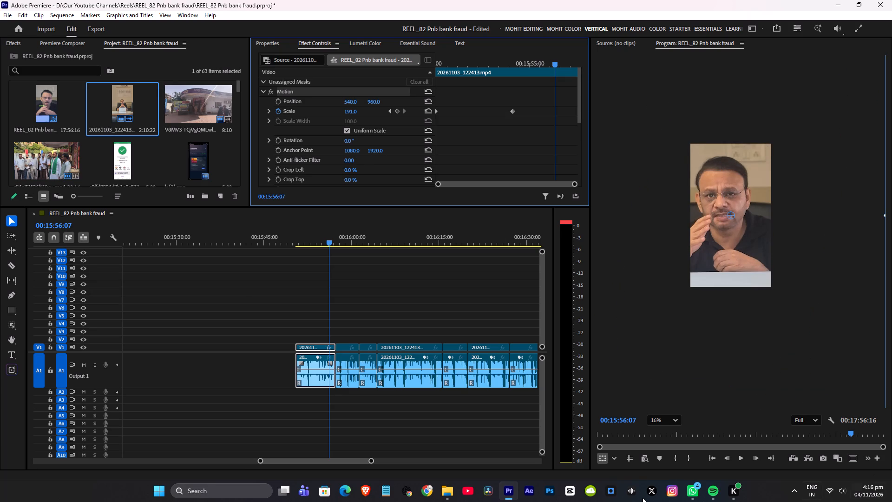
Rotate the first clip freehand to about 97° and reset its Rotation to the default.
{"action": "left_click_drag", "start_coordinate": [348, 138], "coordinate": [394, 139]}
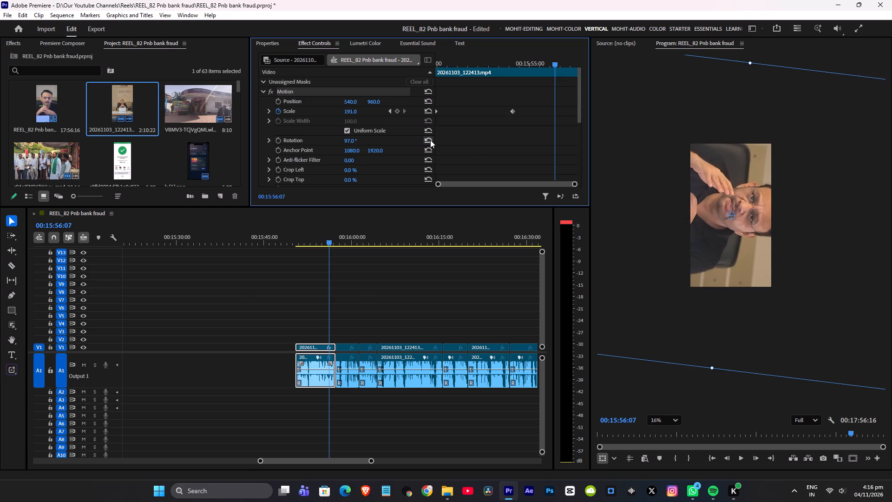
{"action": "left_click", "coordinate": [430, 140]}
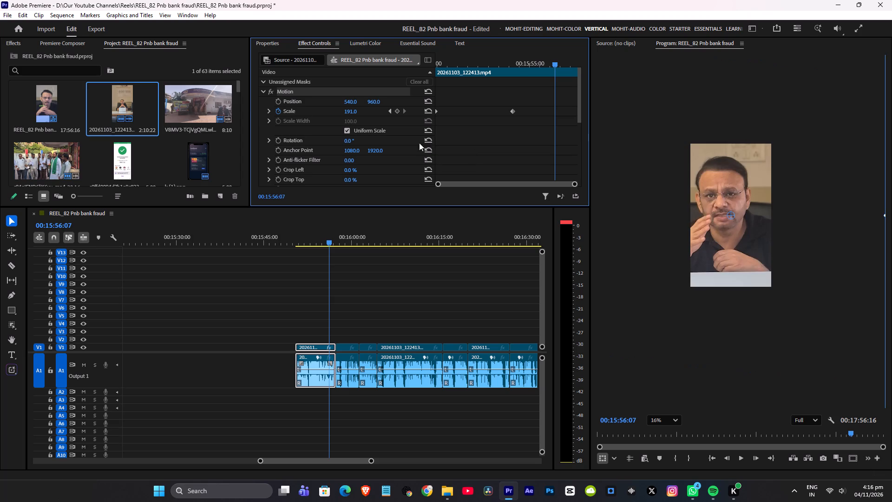
Move the first clip's anchor point above the speaker's head in the preview, to about 1090 horizontally and 1473 vertically.
{"action": "scroll", "coordinate": [350, 154], "scroll_direction": "down", "scroll_amount": 1}
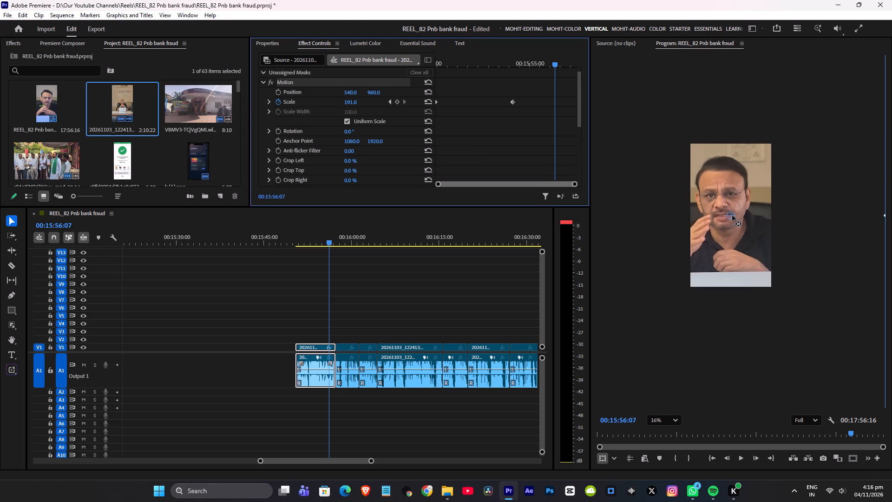
{"action": "left_click_drag", "start_coordinate": [732, 215], "coordinate": [728, 158]}
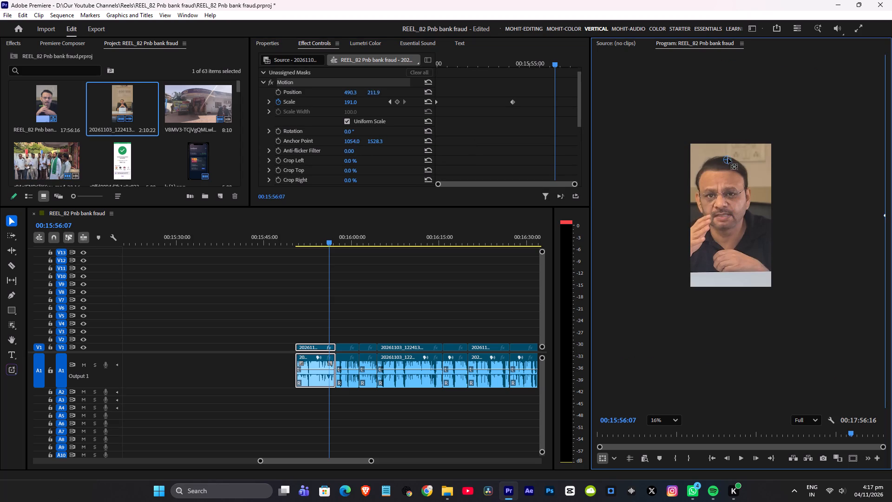
{"action": "left_click_drag", "start_coordinate": [728, 158], "coordinate": [734, 152]}
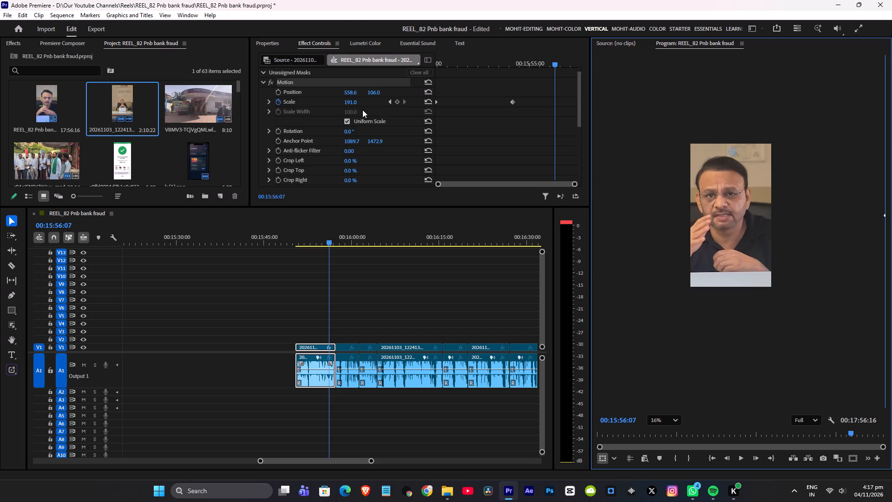
Turn off Scale keyframing for the first clip, deleting its keyframes, and reset Scale to the default.
{"action": "left_click", "coordinate": [279, 99]}
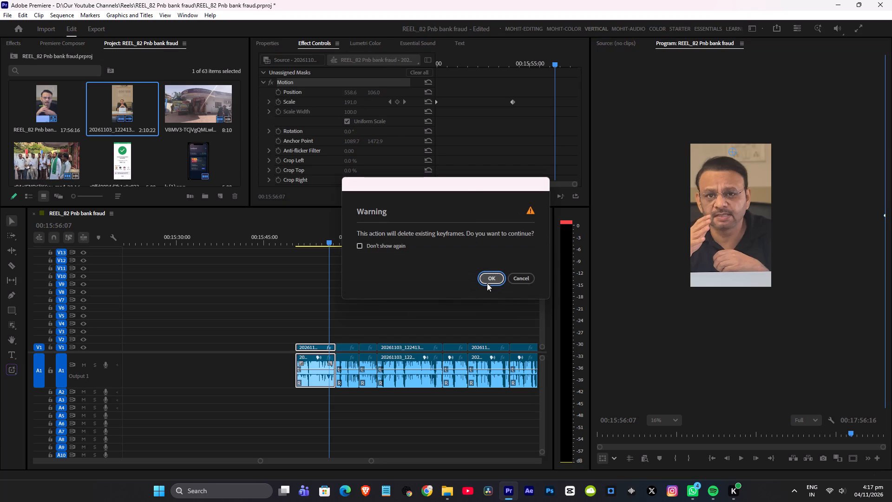
{"action": "left_click", "coordinate": [489, 281]}
{"action": "left_click", "coordinate": [430, 101]}
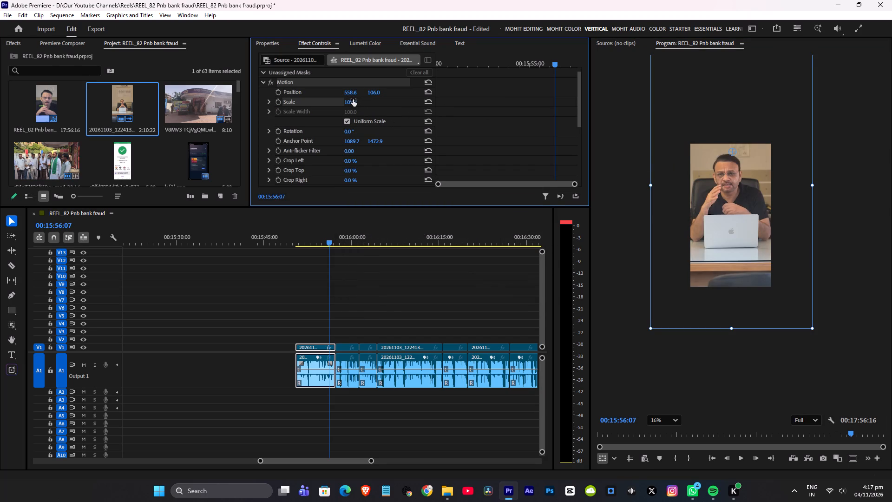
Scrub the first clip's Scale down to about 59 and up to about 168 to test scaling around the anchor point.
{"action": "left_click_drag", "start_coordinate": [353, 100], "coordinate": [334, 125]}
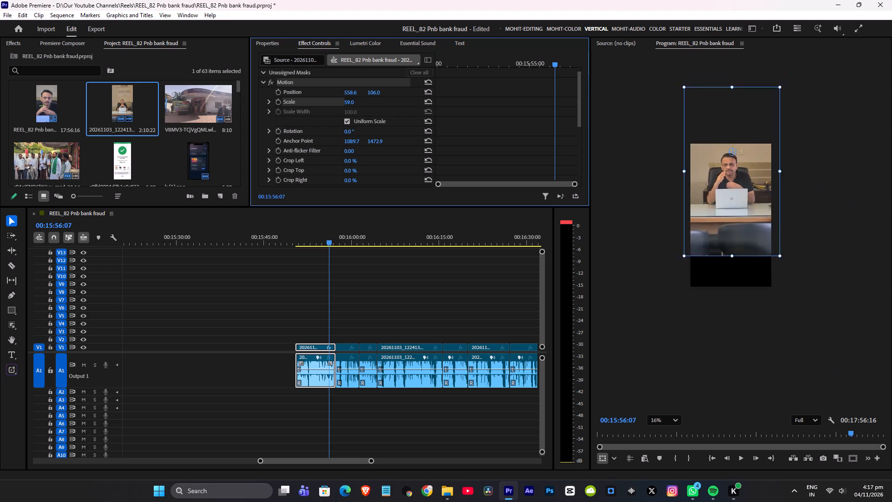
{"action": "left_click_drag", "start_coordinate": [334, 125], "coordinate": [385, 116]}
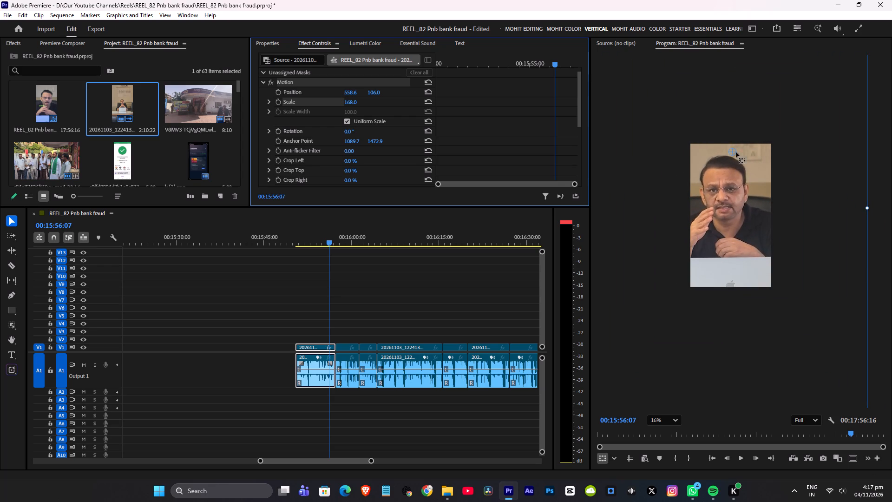
Move the first clip's anchor point down onto the laptop in the preview, to about 1023 horizontally and 2467 vertically.
{"action": "left_click_drag", "start_coordinate": [733, 152], "coordinate": [725, 277]}
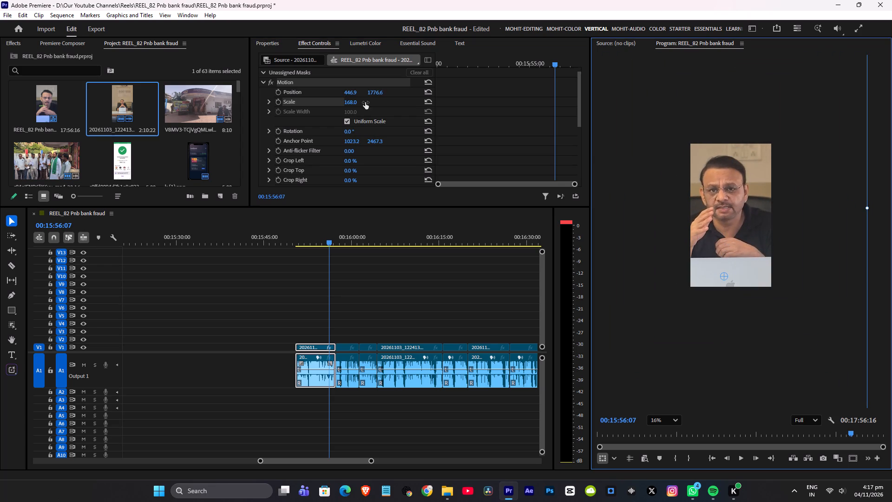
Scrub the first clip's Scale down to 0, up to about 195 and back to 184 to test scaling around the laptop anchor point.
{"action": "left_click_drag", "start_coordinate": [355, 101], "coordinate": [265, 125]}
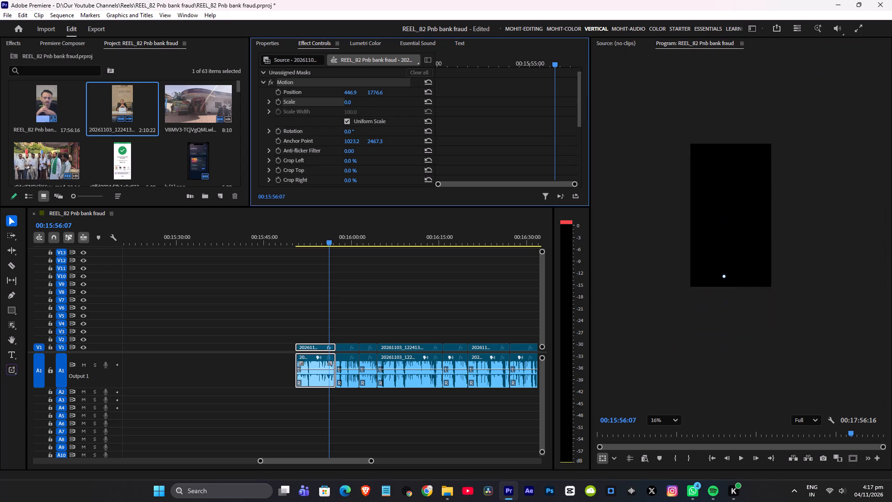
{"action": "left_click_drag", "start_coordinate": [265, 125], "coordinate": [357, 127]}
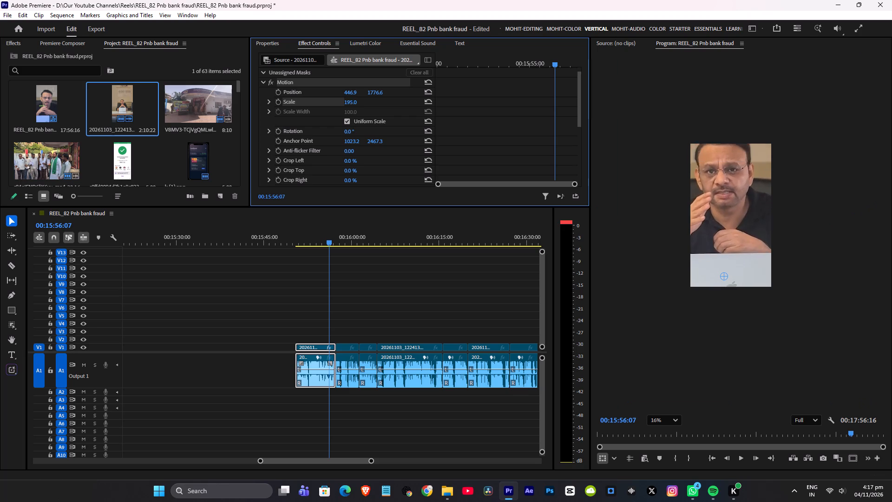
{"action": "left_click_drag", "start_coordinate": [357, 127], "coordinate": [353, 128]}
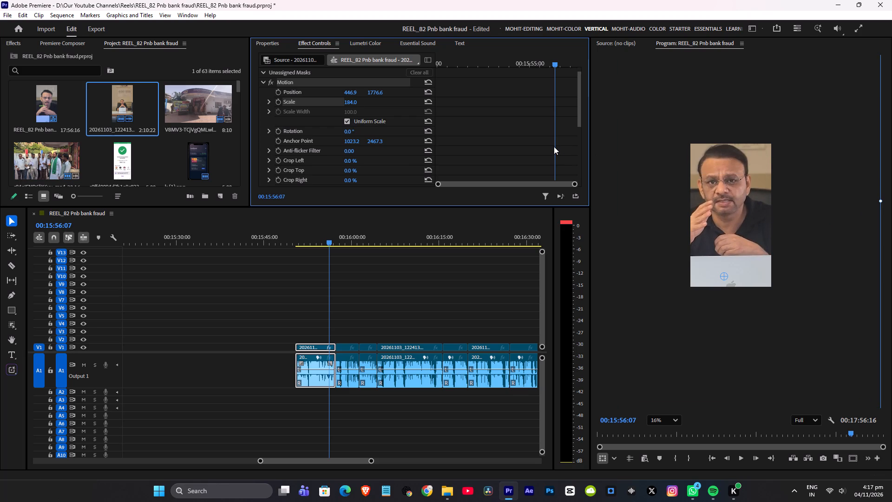
Undo the recent Scale, anchor point and keyframe-removal changes on the first clip, back to the centred anchor point with Scale keyframes.
{"action": "key", "text": "ctrl+z"}
{"action": "key", "text": "ctrl+z"}
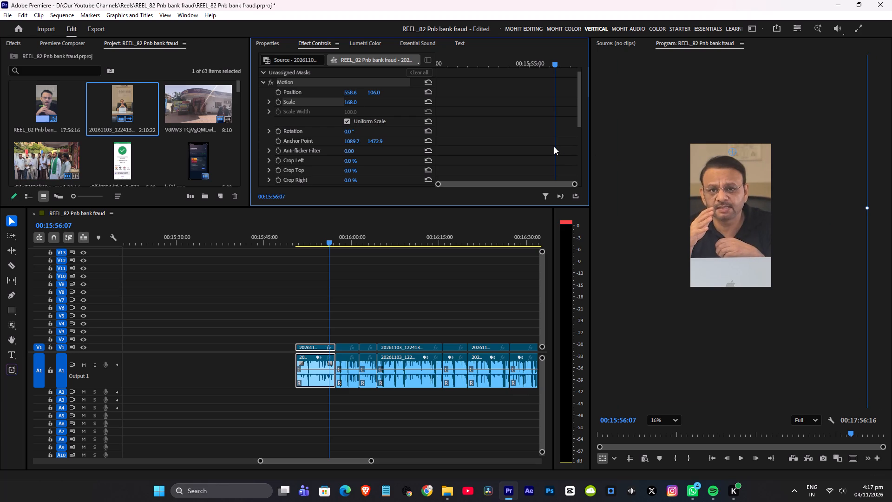
{"action": "key", "text": "ctrl+z"}
{"action": "key", "text": "ctrl+z"}
{"action": "key", "text": "ctrl+z"}
{"action": "key", "text": "ctrl+z"}
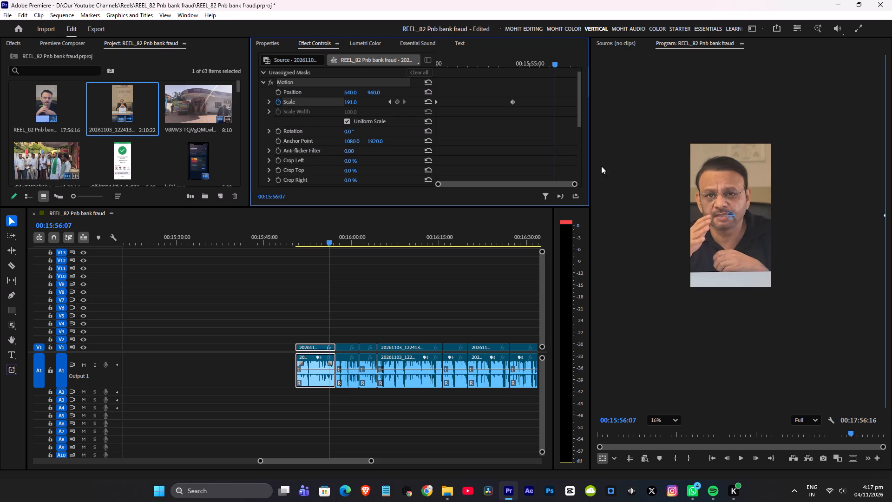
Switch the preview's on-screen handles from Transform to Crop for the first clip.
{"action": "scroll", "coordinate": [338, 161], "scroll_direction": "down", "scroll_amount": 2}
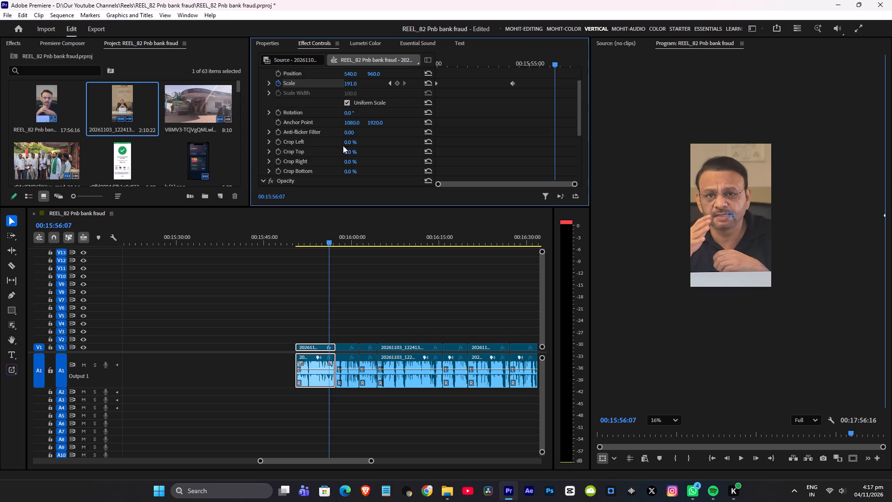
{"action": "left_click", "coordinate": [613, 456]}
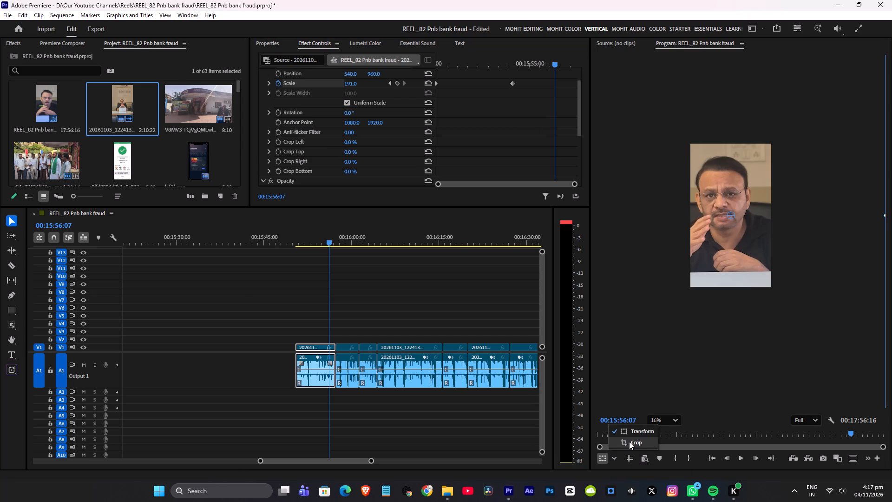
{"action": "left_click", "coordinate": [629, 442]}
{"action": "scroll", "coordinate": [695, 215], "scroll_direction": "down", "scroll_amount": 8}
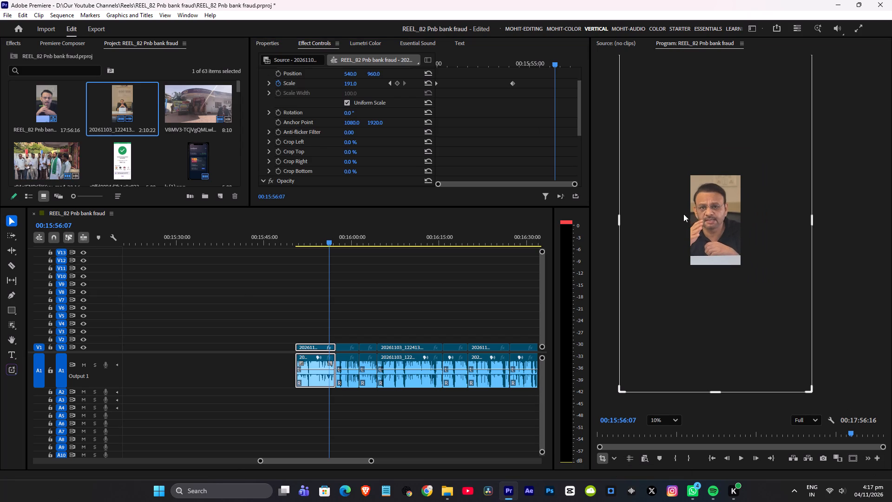
Turn off Scale keyframing for the first clip, deleting its keyframes, and reduce Scale to 52.
{"action": "scroll", "coordinate": [348, 93], "scroll_direction": "up", "scroll_amount": 2}
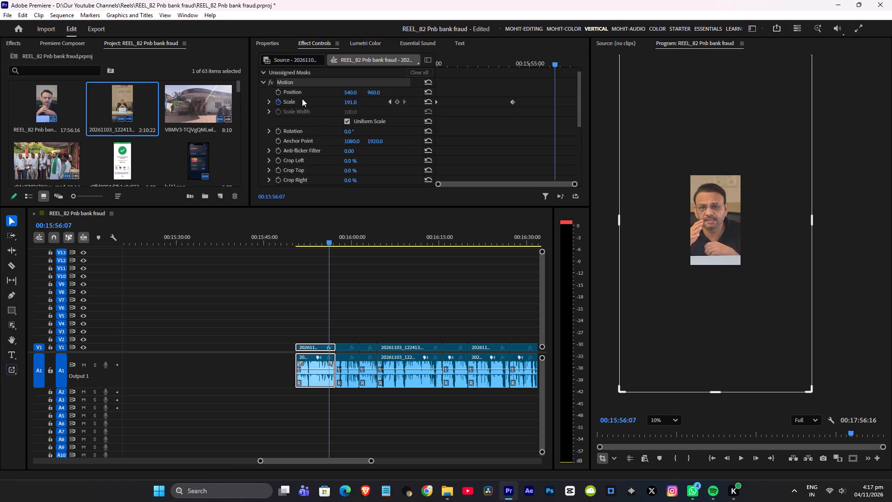
{"action": "left_click", "coordinate": [278, 101]}
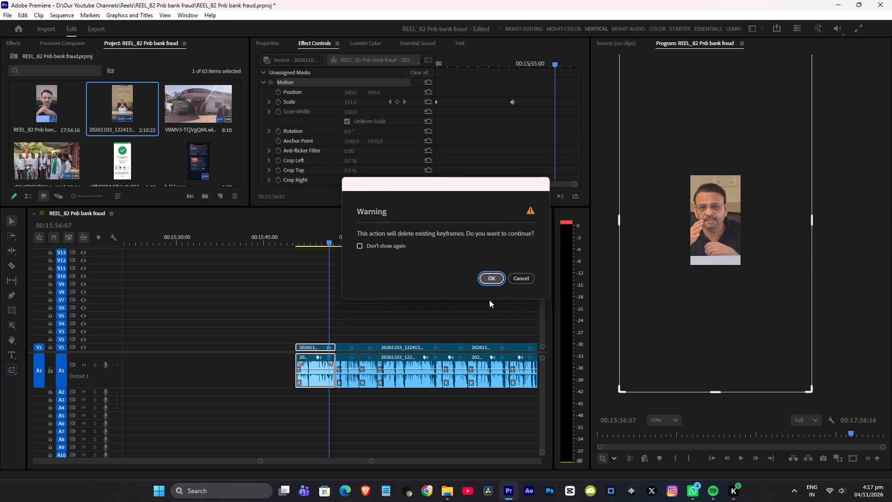
{"action": "left_click", "coordinate": [489, 278]}
{"action": "left_click_drag", "start_coordinate": [353, 103], "coordinate": [330, 110]}
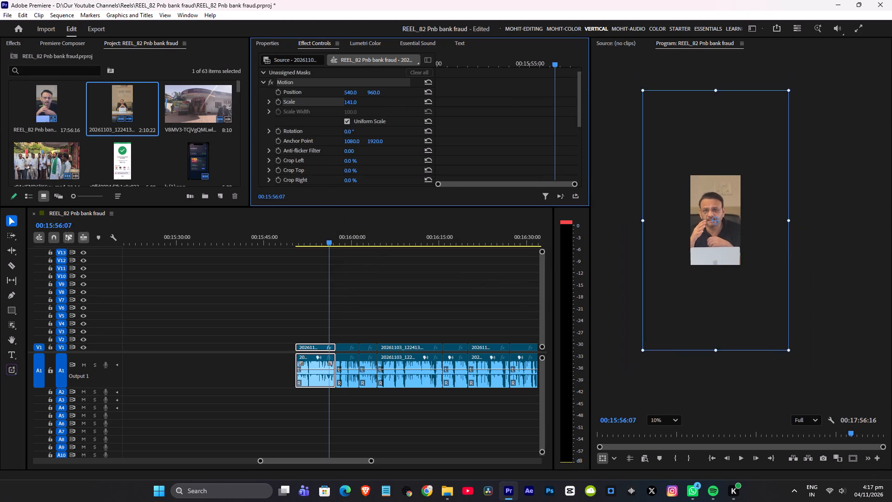
{"action": "left_click_drag", "start_coordinate": [330, 110], "coordinate": [299, 132]}
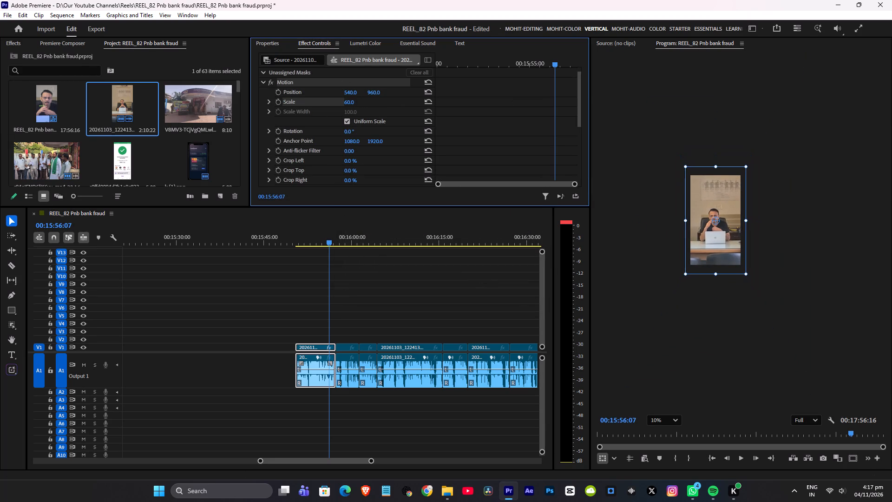
{"action": "left_click_drag", "start_coordinate": [299, 132], "coordinate": [298, 135]}
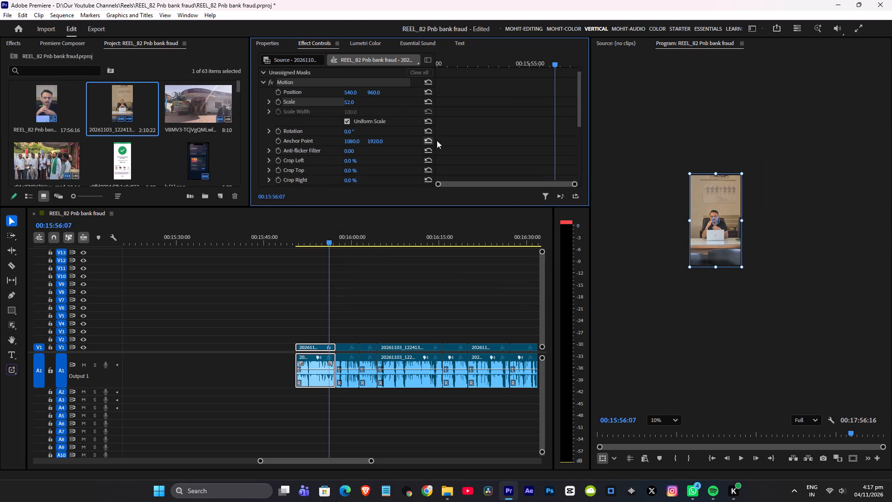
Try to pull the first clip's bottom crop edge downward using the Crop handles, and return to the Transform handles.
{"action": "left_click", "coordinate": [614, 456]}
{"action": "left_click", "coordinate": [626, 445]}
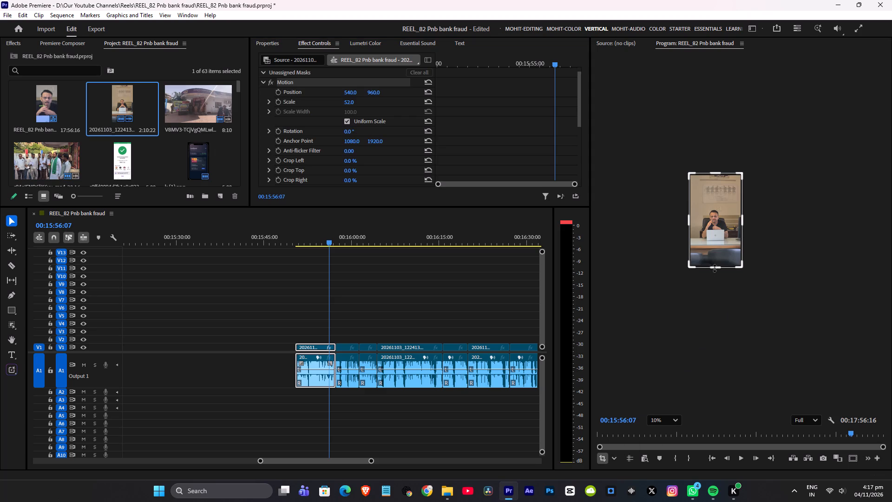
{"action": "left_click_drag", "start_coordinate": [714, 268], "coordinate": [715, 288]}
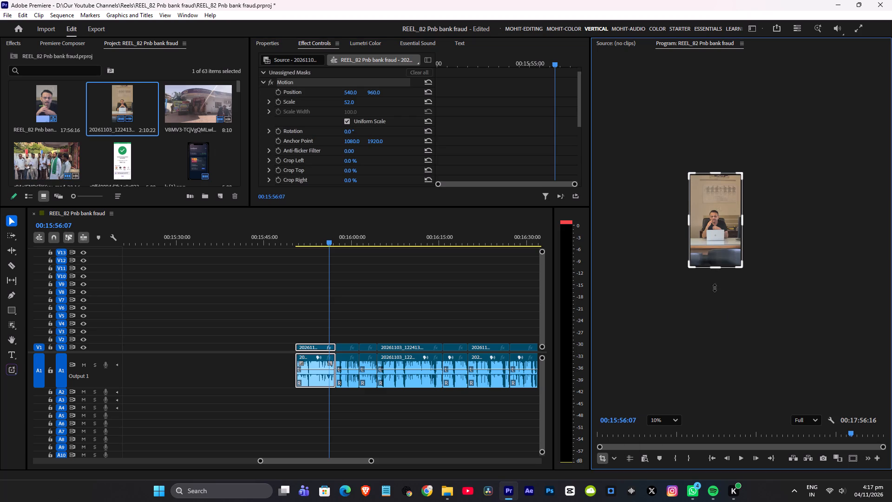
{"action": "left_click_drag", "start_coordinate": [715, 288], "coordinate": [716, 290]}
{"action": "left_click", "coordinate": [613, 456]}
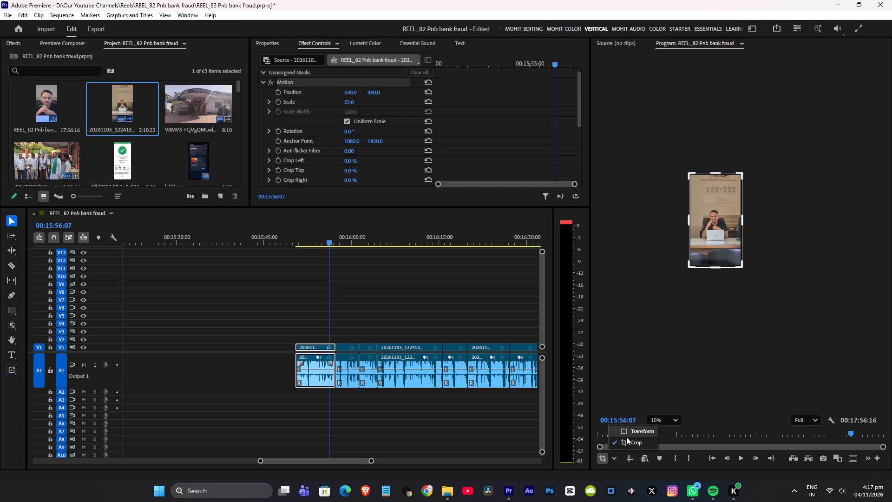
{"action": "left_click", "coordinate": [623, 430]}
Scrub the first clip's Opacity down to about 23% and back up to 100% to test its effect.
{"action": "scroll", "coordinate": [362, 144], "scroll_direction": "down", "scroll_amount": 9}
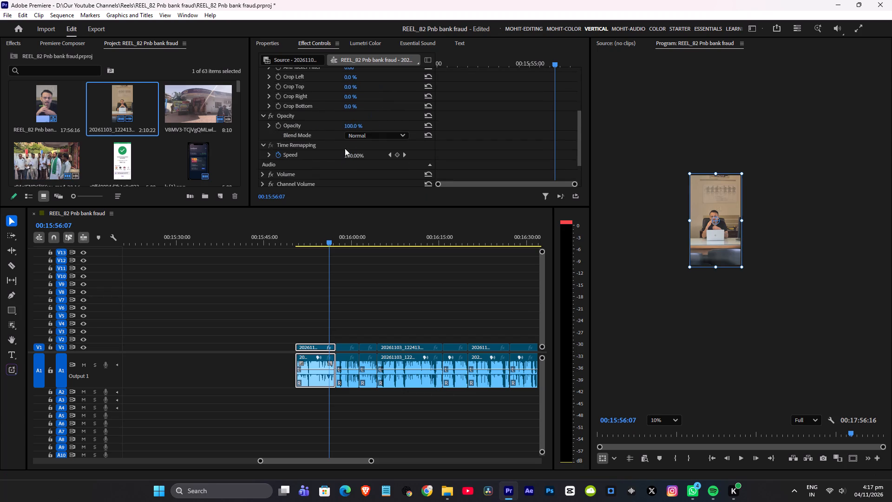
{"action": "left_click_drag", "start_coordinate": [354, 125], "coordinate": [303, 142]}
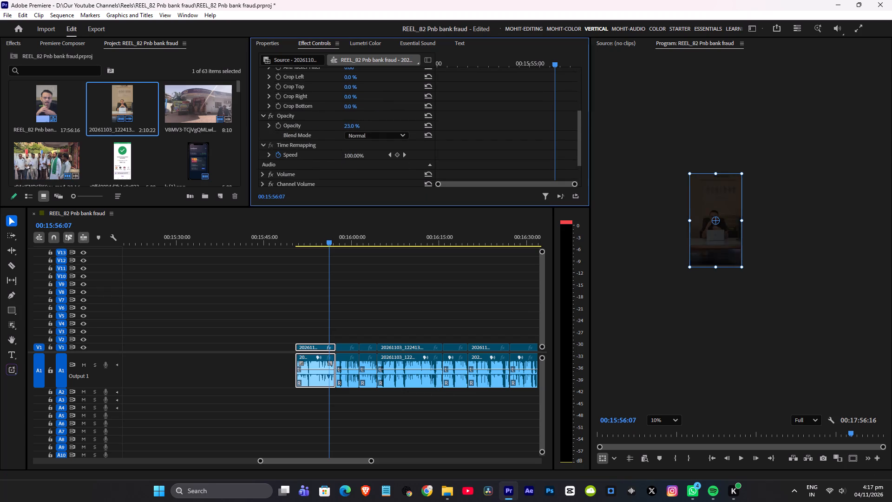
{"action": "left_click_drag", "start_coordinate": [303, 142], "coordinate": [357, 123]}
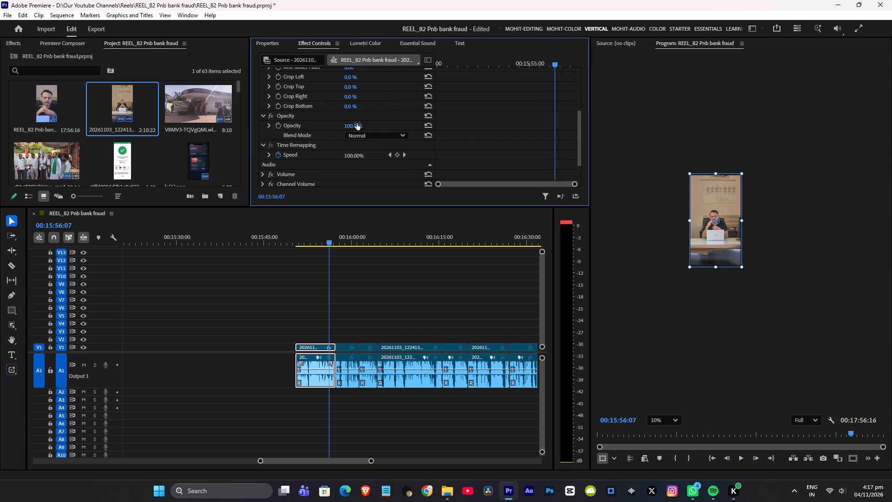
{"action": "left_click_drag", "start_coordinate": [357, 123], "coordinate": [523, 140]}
Examine the first clip's Lumetri Color settings, focusing on the Creative section's Look, Intensity and Adjustments.
{"action": "scroll", "coordinate": [289, 151], "scroll_direction": "down", "scroll_amount": 6}
{"action": "left_click", "coordinate": [377, 322]}
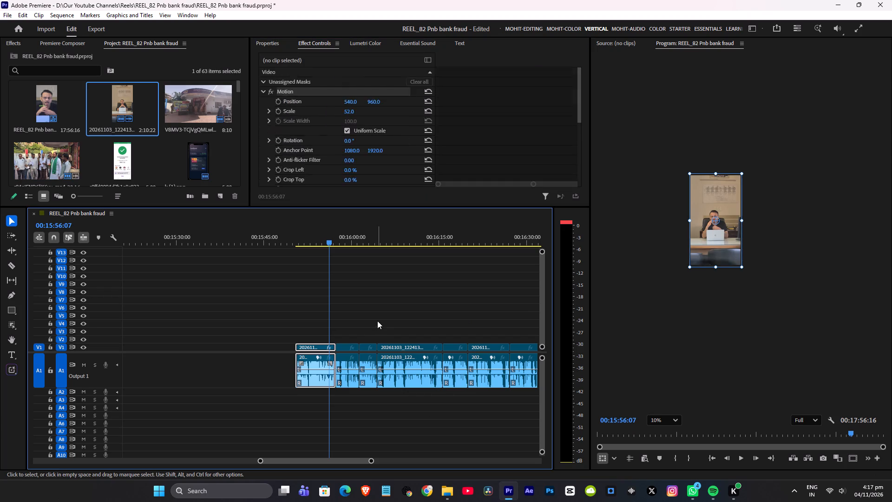
{"action": "left_click", "coordinate": [320, 346]}
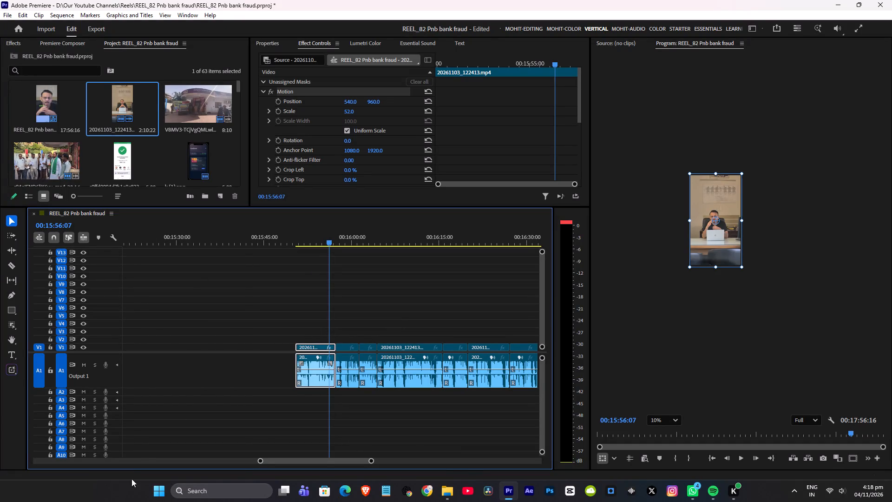
{"action": "left_click", "coordinate": [366, 43]}
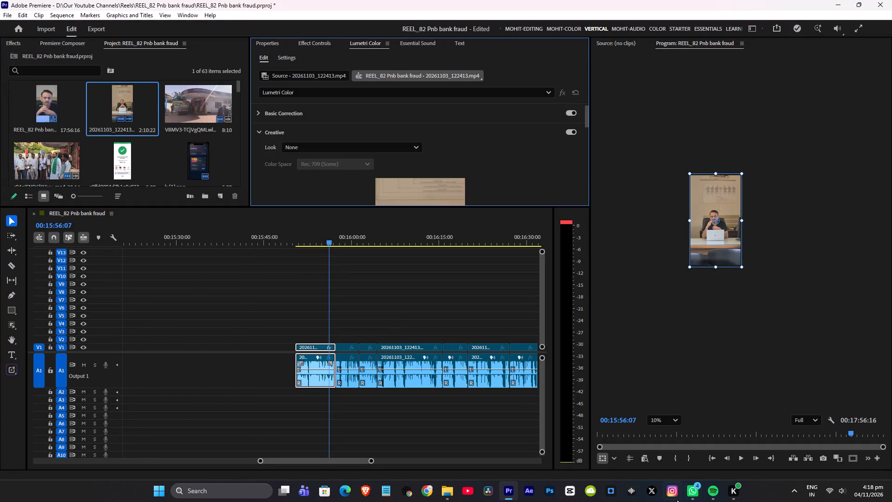
{"action": "left_click", "coordinate": [668, 421]}
{"action": "left_click", "coordinate": [670, 285]}
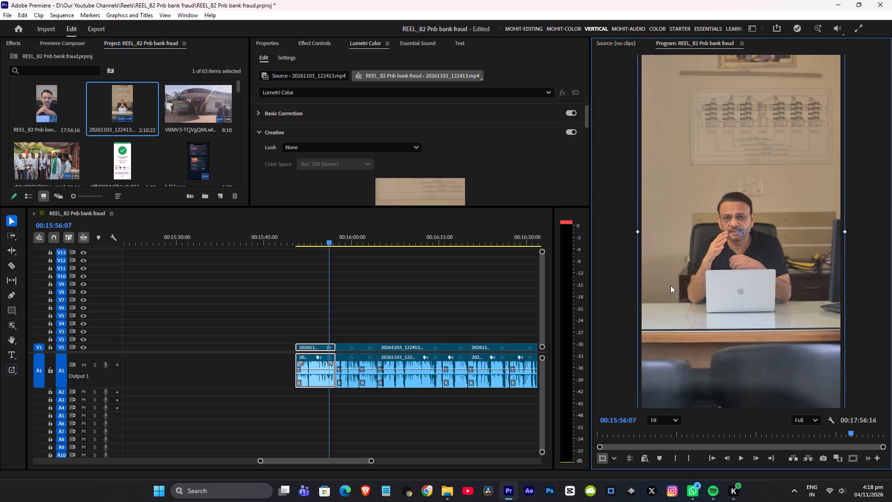
{"action": "scroll", "coordinate": [722, 157], "scroll_direction": "down", "scroll_amount": 1}
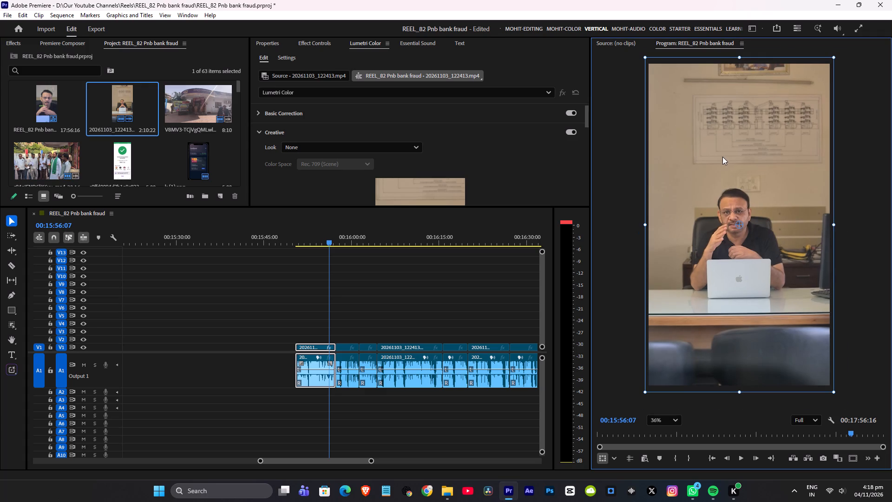
{"action": "scroll", "coordinate": [729, 269], "scroll_direction": "down", "scroll_amount": 2}
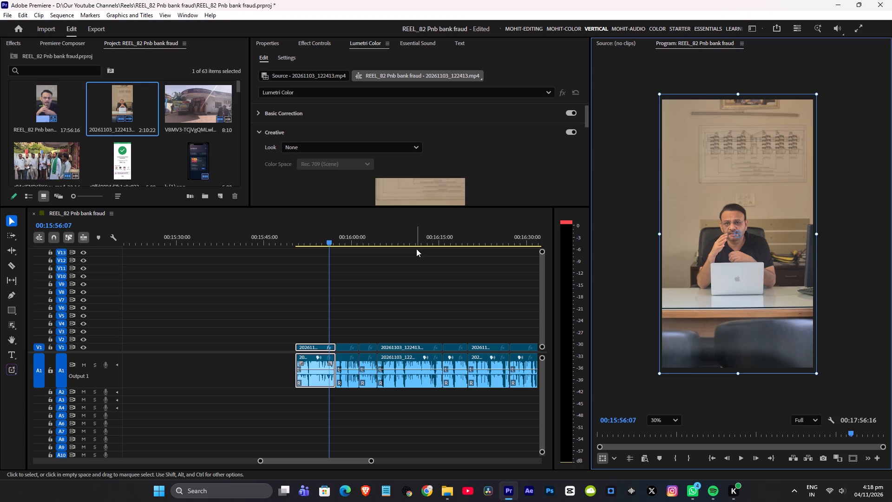
{"action": "scroll", "coordinate": [427, 117], "scroll_direction": "down", "scroll_amount": 1}
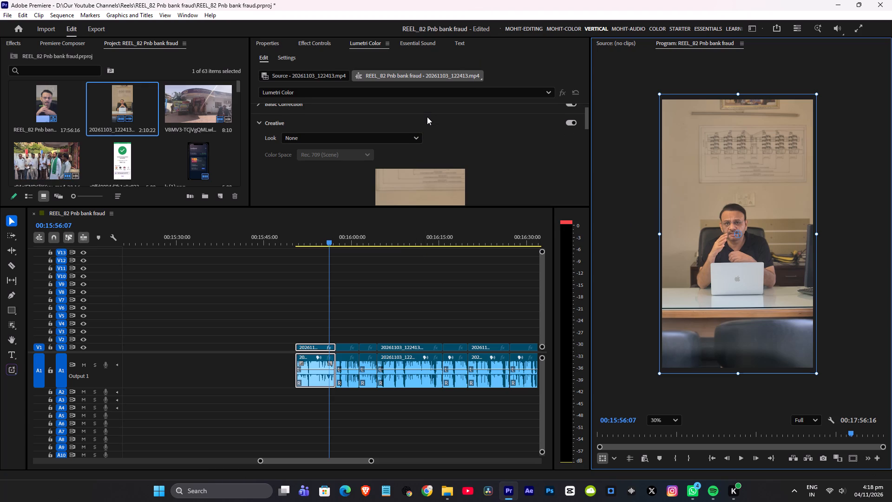
{"action": "scroll", "coordinate": [429, 107], "scroll_direction": "up", "scroll_amount": 2}
{"action": "scroll", "coordinate": [472, 82], "scroll_direction": "down", "scroll_amount": 12}
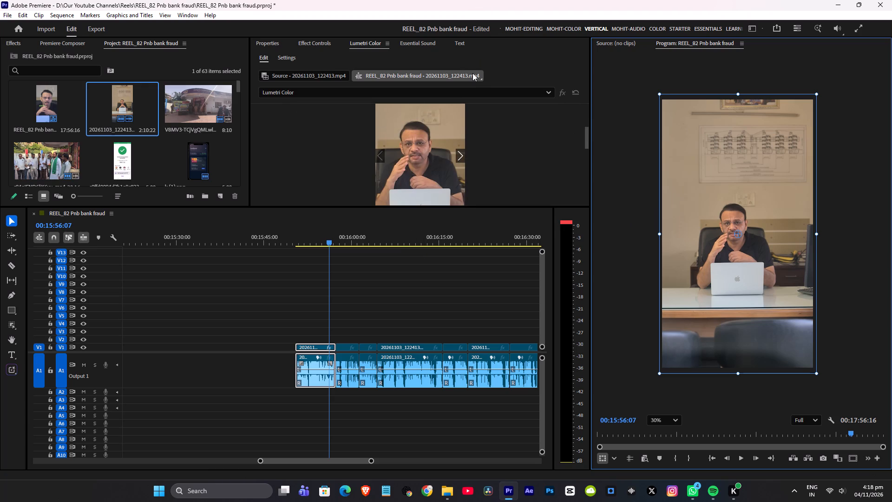
{"action": "scroll", "coordinate": [472, 73], "scroll_direction": "down", "scroll_amount": 9}
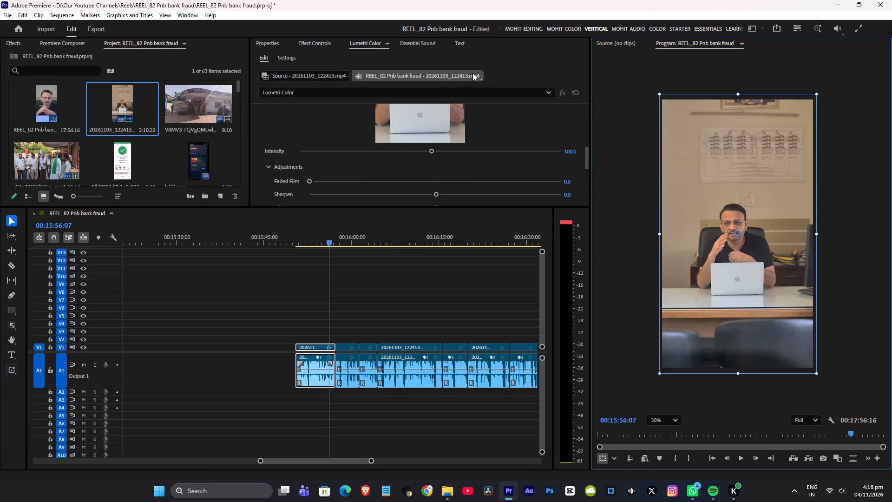
{"action": "scroll", "coordinate": [472, 66], "scroll_direction": "down", "scroll_amount": 1}
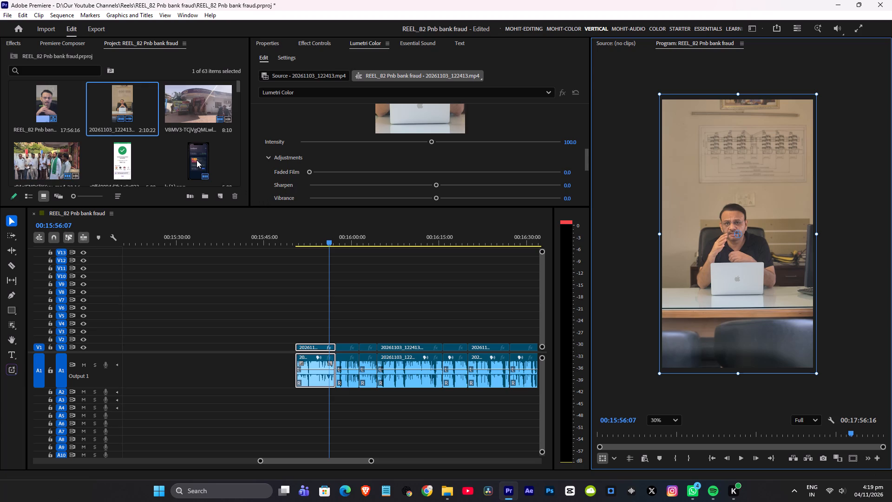
Create a 1080 × 1920 adjustment layer at 30.00 fps with square pixels.
{"action": "left_click", "coordinate": [222, 195]}
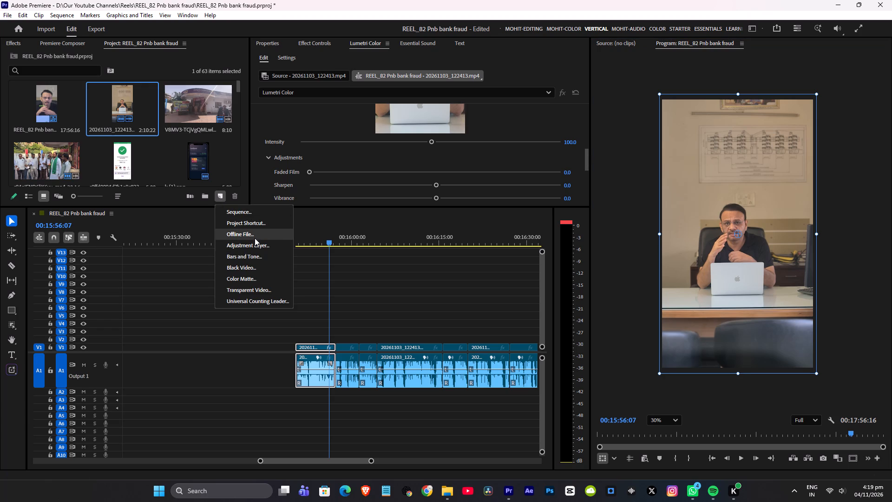
{"action": "left_click", "coordinate": [257, 243]}
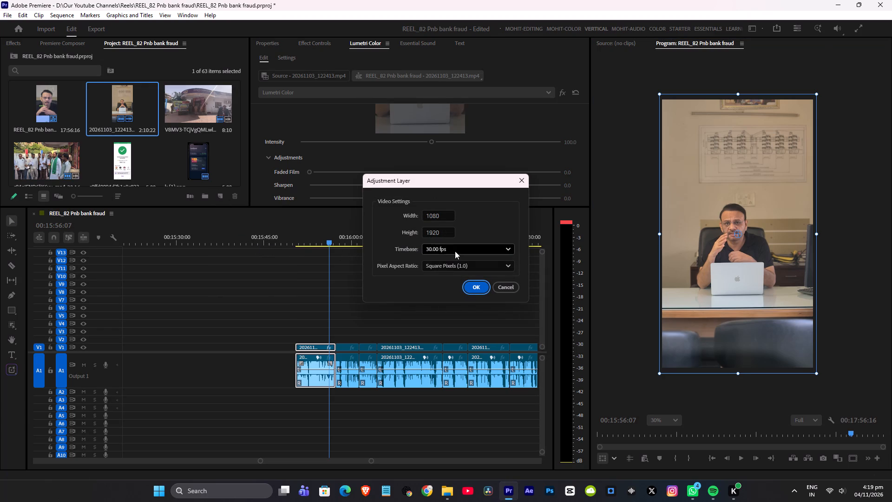
{"action": "left_click", "coordinate": [472, 284]}
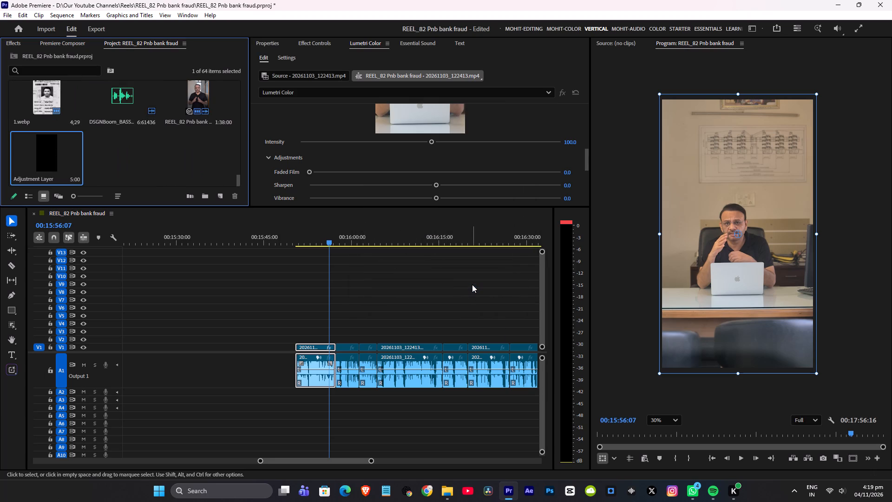
Place the adjustment layer on track V5 above the third and fourth clips, starting at about 00:16:01.
{"action": "left_click_drag", "start_coordinate": [30, 152], "coordinate": [353, 313]}
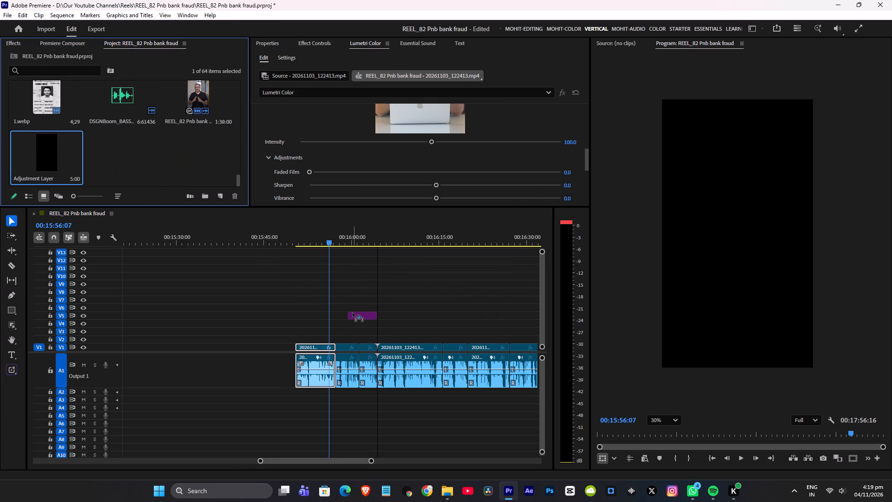
{"action": "left_click_drag", "start_coordinate": [353, 313], "coordinate": [355, 319]}
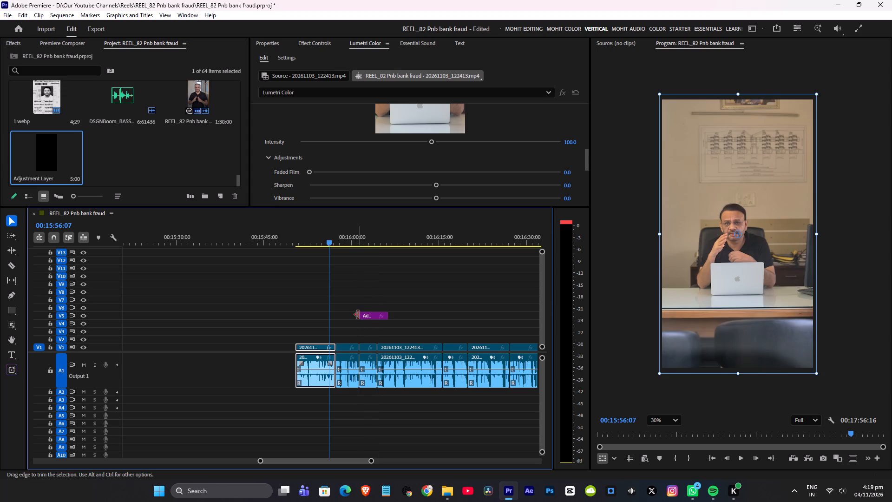
Extend the start of the adjustment layer on V5 back to the beginning of the first clip.
{"action": "left_click_drag", "start_coordinate": [358, 315], "coordinate": [317, 310]}
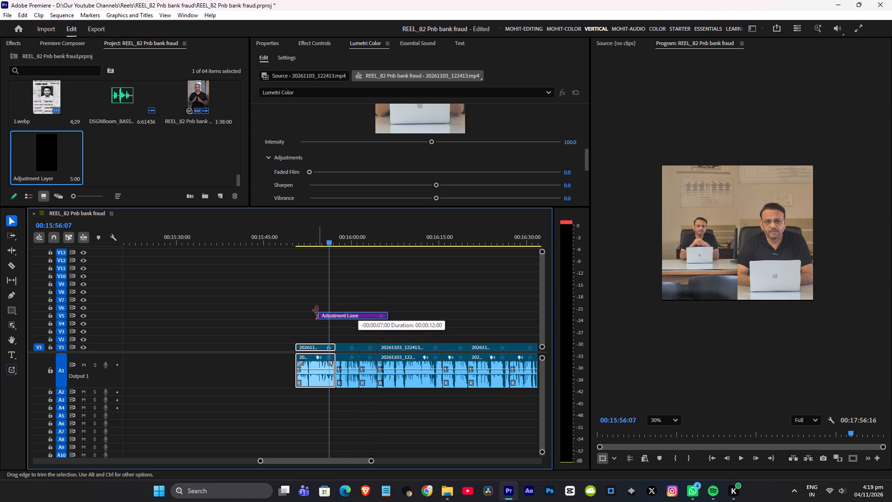
{"action": "left_click_drag", "start_coordinate": [317, 310], "coordinate": [297, 310]}
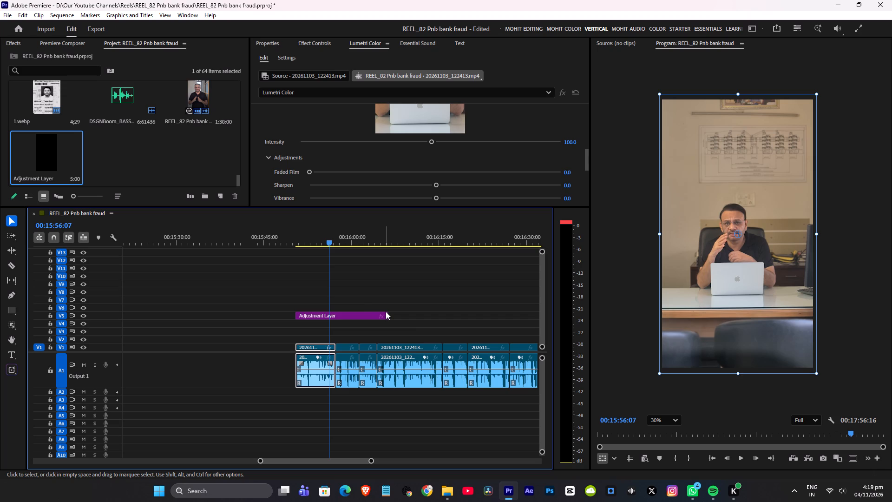
Examine the adjustment layer's Motion settings and its Lumetri Creative adjustments.
{"action": "left_click", "coordinate": [368, 313]}
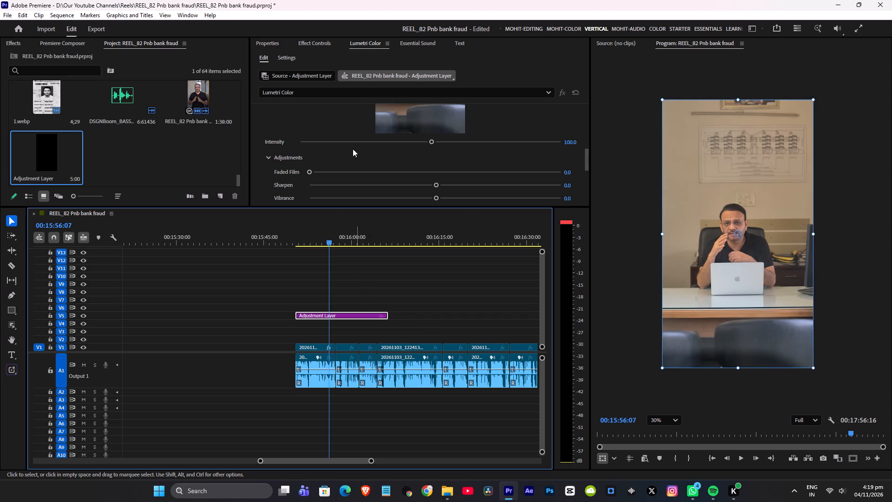
{"action": "left_click", "coordinate": [308, 42]}
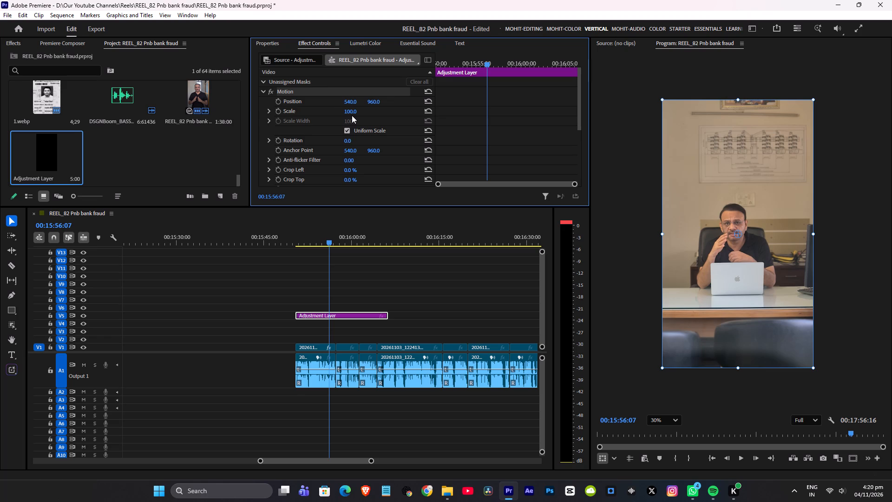
{"action": "left_click", "coordinate": [367, 42]}
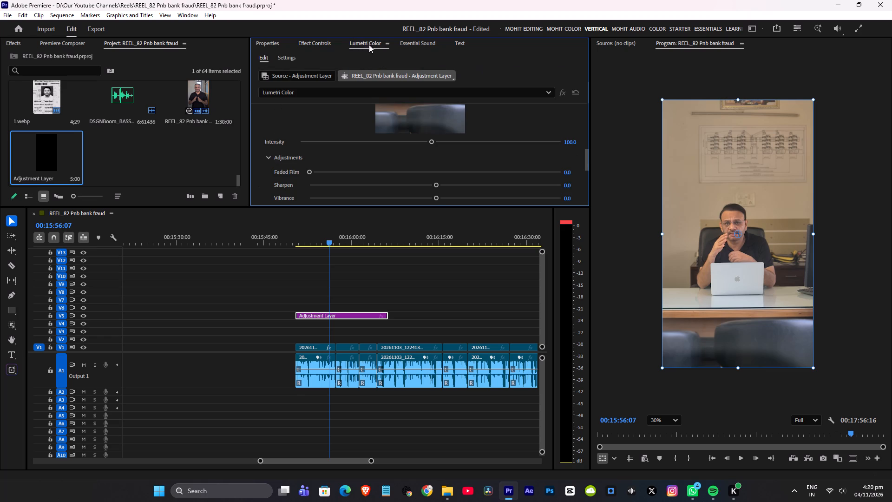
{"action": "scroll", "coordinate": [435, 156], "scroll_direction": "down", "scroll_amount": 1}
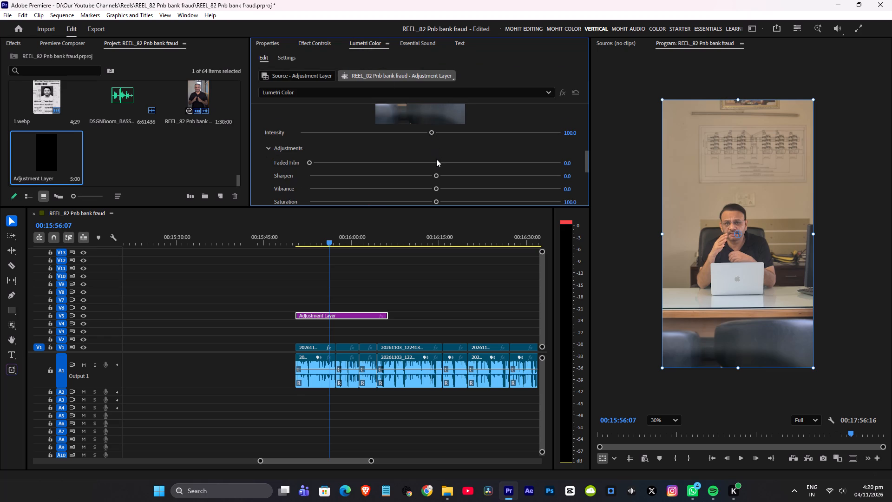
{"action": "scroll", "coordinate": [436, 159], "scroll_direction": "down", "scroll_amount": 3}
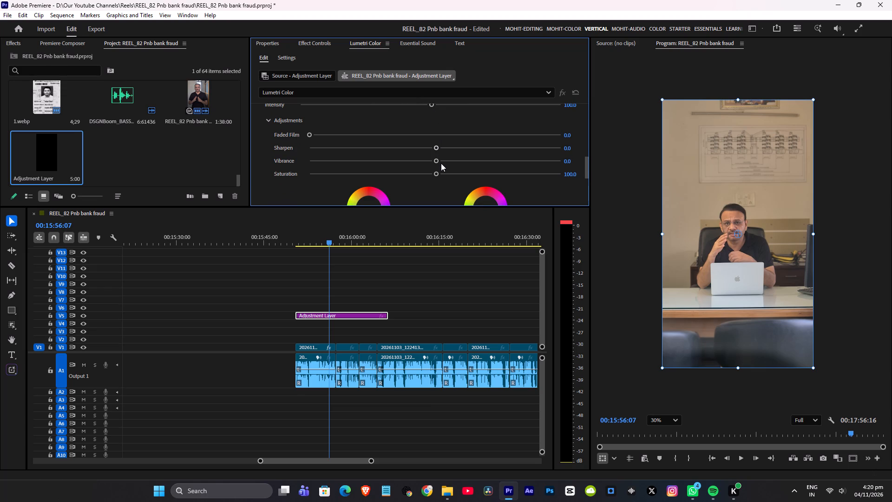
{"action": "scroll", "coordinate": [376, 112], "scroll_direction": "up", "scroll_amount": 5}
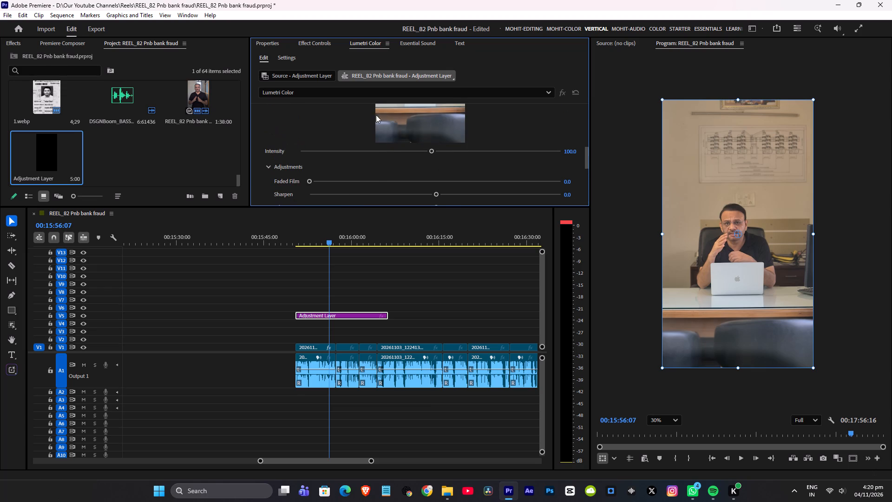
Set the adjustment layer's Basic Correction white balance by sampling the pale chart on the wall behind the speaker.
{"action": "left_click_drag", "start_coordinate": [588, 152], "coordinate": [579, 122]}
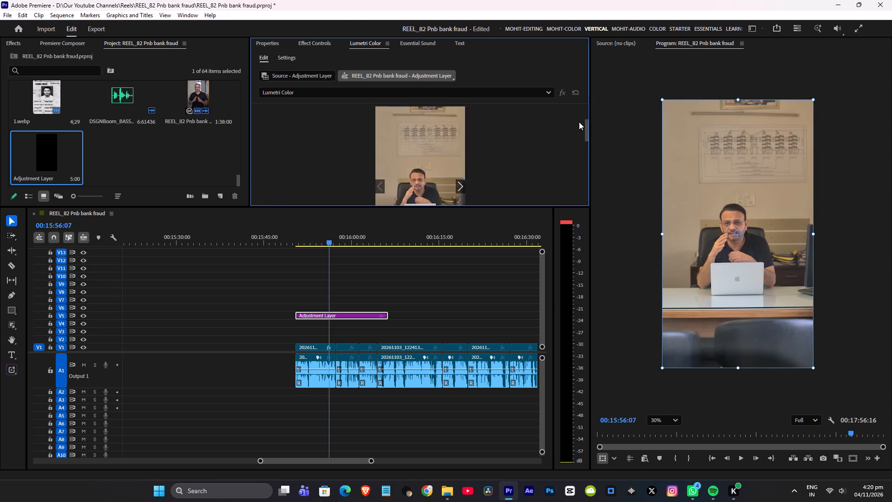
{"action": "left_click_drag", "start_coordinate": [579, 122], "coordinate": [595, 72]}
{"action": "left_click", "coordinate": [260, 113]}
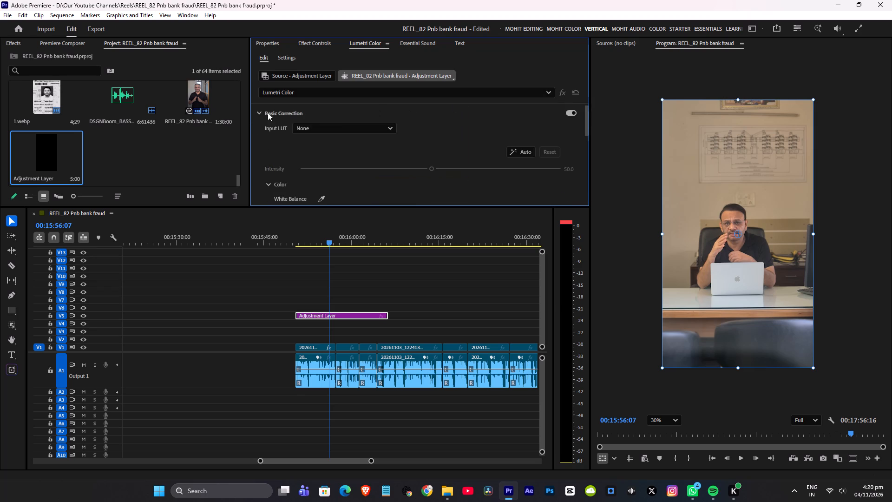
{"action": "scroll", "coordinate": [325, 147], "scroll_direction": "down", "scroll_amount": 3}
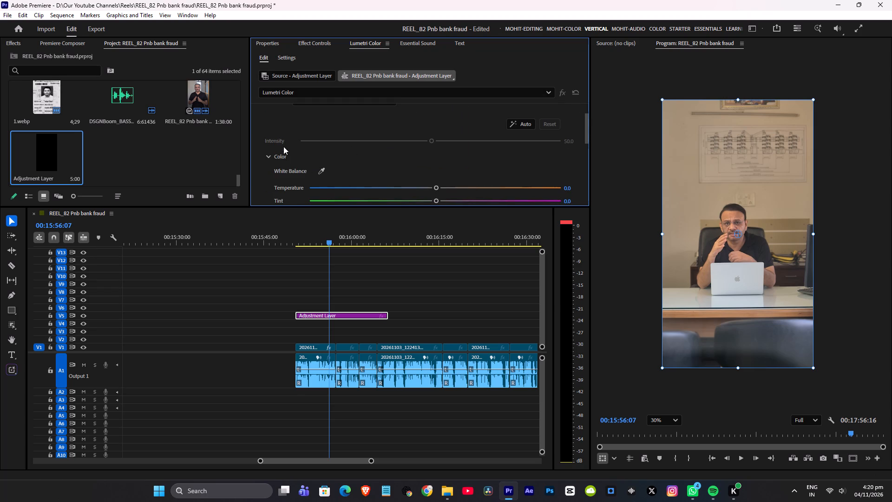
{"action": "scroll", "coordinate": [352, 158], "scroll_direction": "down", "scroll_amount": 2}
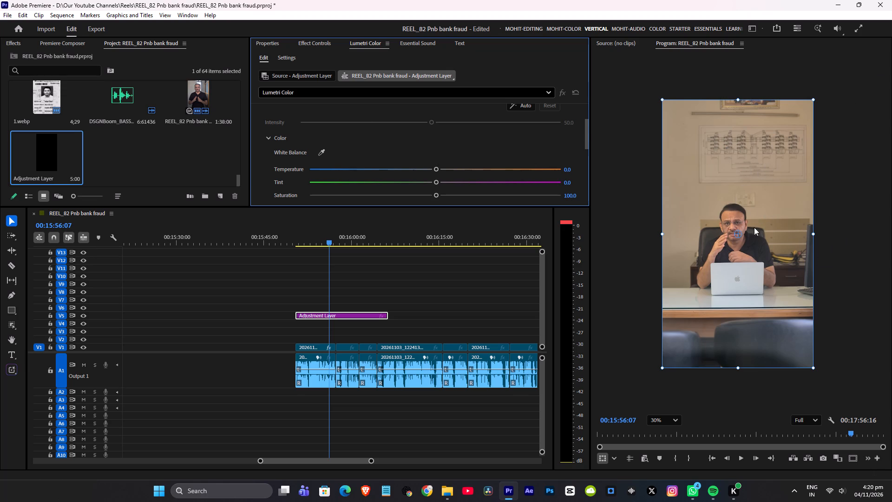
{"action": "scroll", "coordinate": [762, 172], "scroll_direction": "up", "scroll_amount": 4}
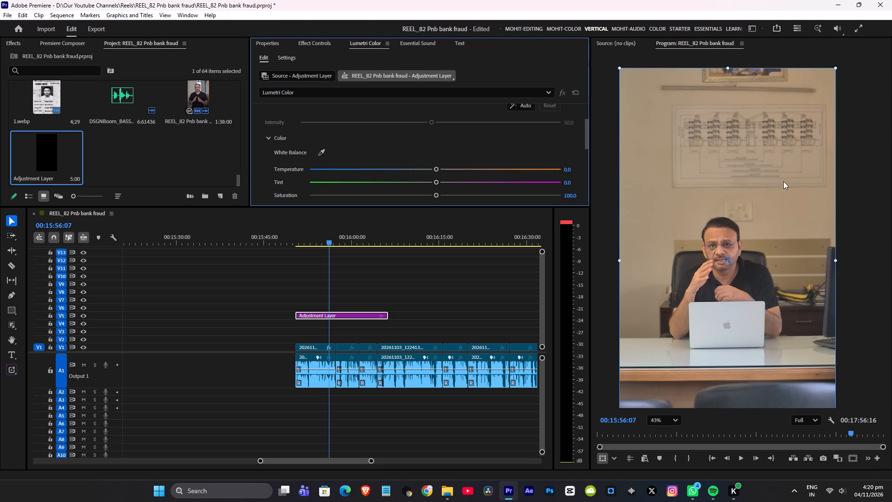
{"action": "left_click", "coordinate": [322, 150]}
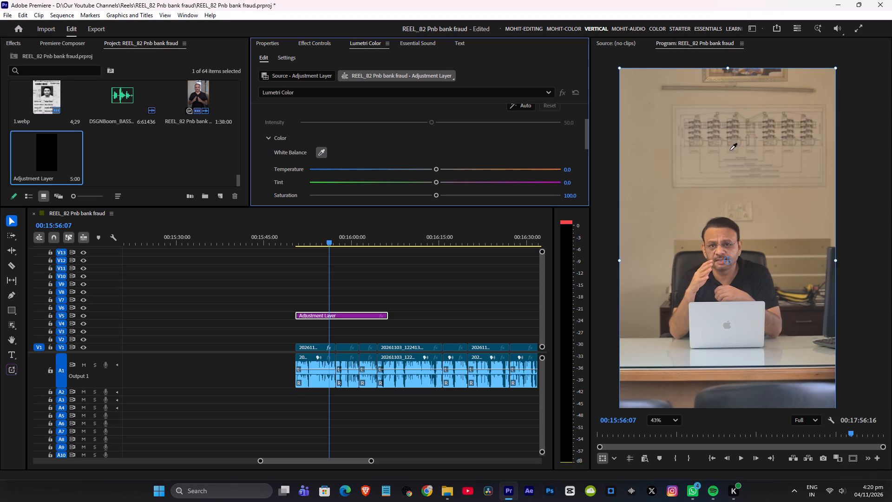
{"action": "left_click", "coordinate": [688, 166]}
{"action": "scroll", "coordinate": [738, 158], "scroll_direction": "down", "scroll_amount": 2}
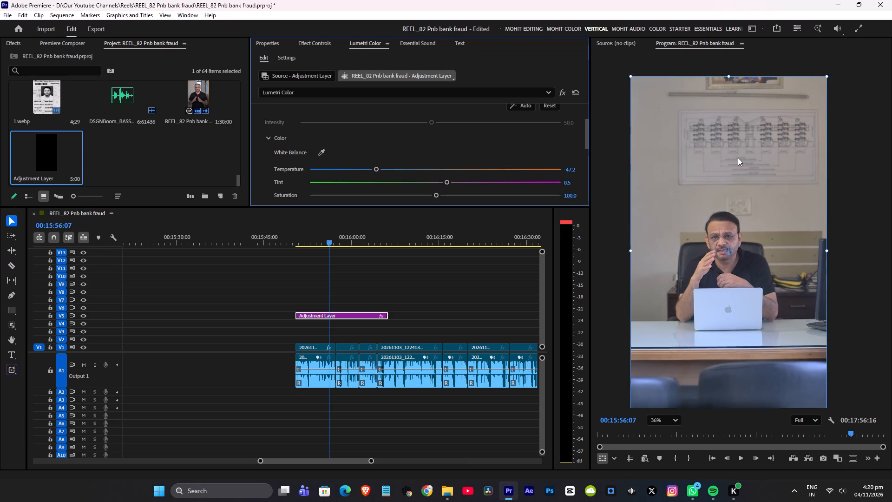
{"action": "scroll", "coordinate": [738, 158], "scroll_direction": "down", "scroll_amount": 1}
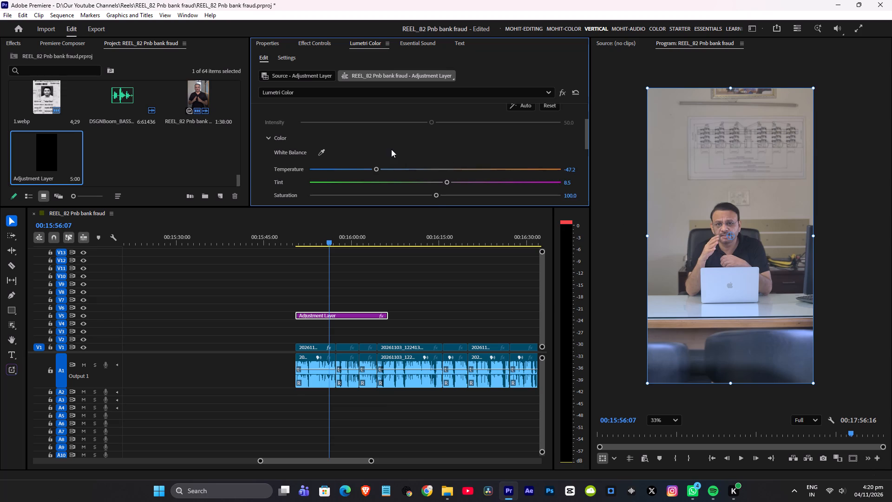
Try Basic Correction Temperature values between about -64 and 51 on the adjustment layer, and reset it to 0.
{"action": "scroll", "coordinate": [391, 149], "scroll_direction": "down", "scroll_amount": 2}
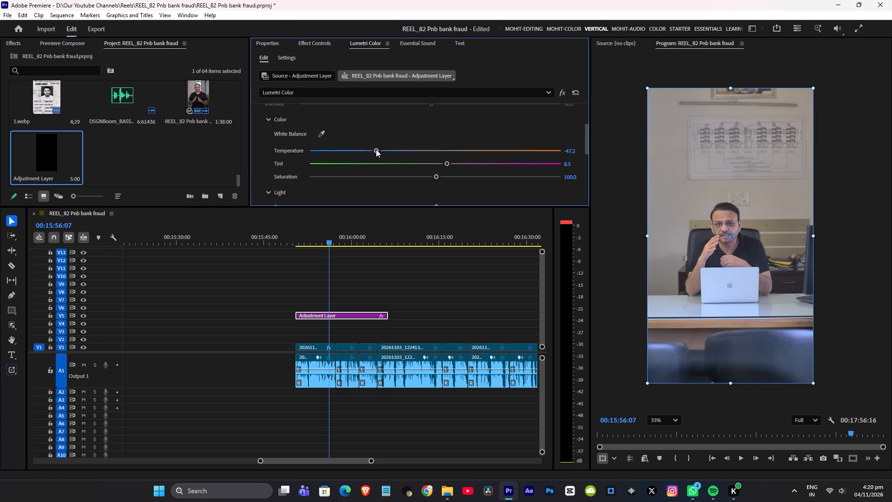
{"action": "left_click_drag", "start_coordinate": [436, 151], "coordinate": [503, 146]}
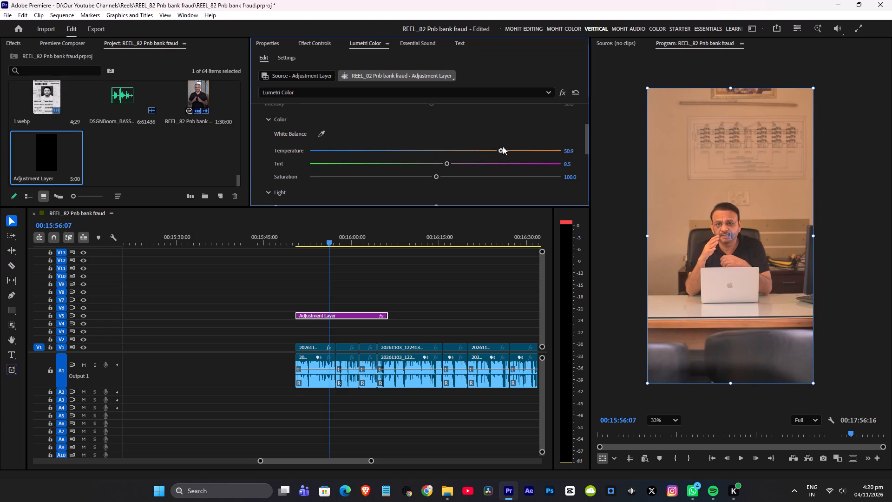
{"action": "left_click_drag", "start_coordinate": [503, 146], "coordinate": [352, 152]}
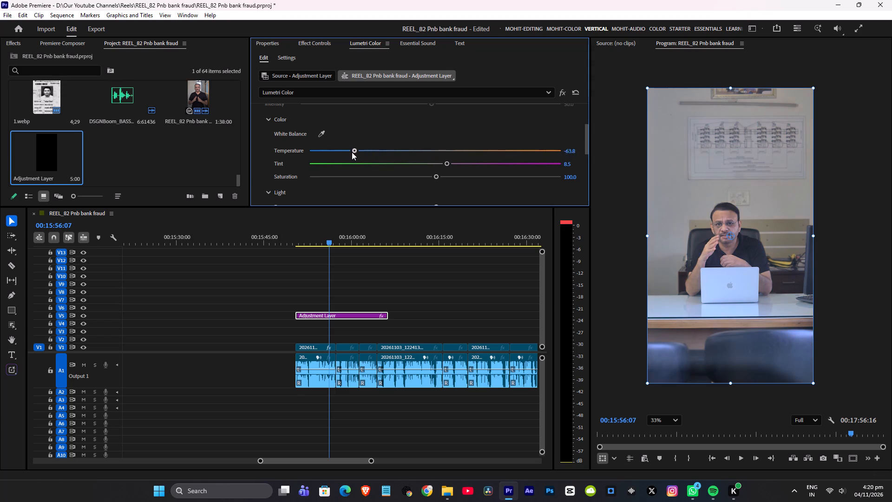
{"action": "left_click_drag", "start_coordinate": [352, 152], "coordinate": [380, 150]}
{"action": "left_click_drag", "start_coordinate": [380, 150], "coordinate": [394, 156]}
{"action": "left_click_drag", "start_coordinate": [394, 156], "coordinate": [448, 159]}
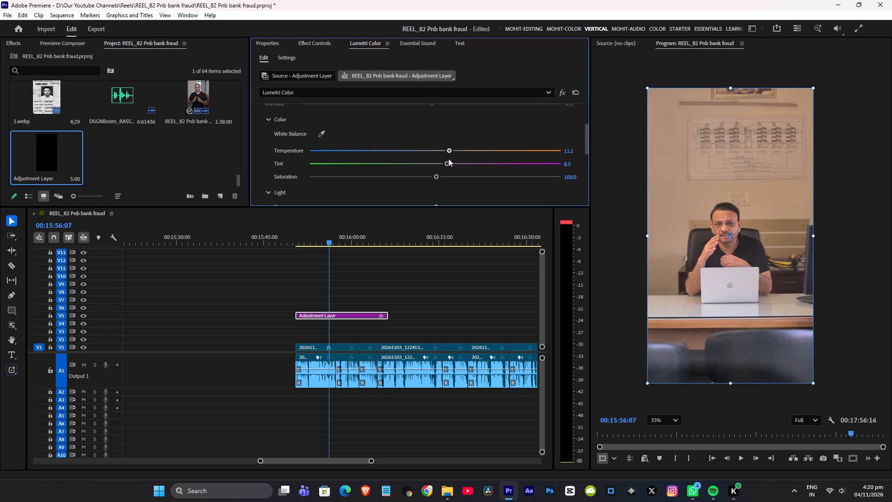
{"action": "left_click_drag", "start_coordinate": [448, 159], "coordinate": [443, 162]}
{"action": "left_click_drag", "start_coordinate": [443, 162], "coordinate": [440, 162]}
{"action": "double_click", "coordinate": [439, 149]}
Expand the adjustment layer's HSL Secondary section and switch its Correction to the Shadows, Midtones and Highlights wheels.
{"action": "scroll", "coordinate": [326, 190], "scroll_direction": "down", "scroll_amount": 16}
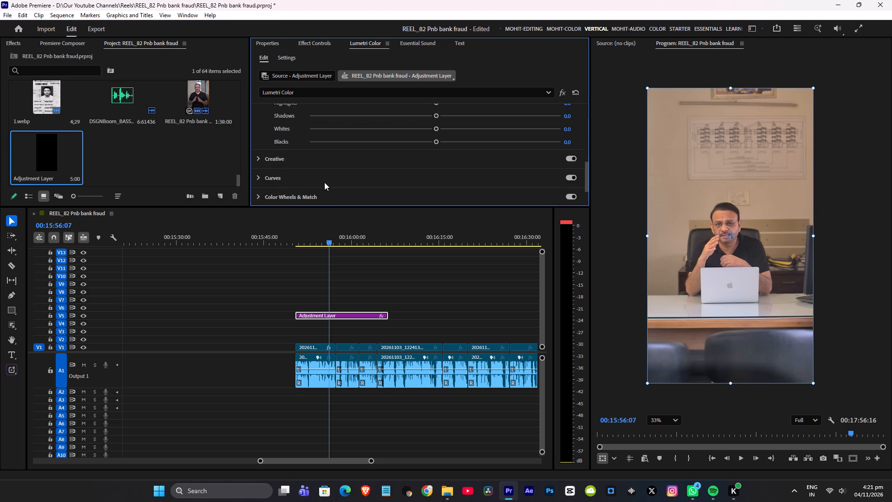
{"action": "scroll", "coordinate": [324, 182], "scroll_direction": "down", "scroll_amount": 3}
{"action": "left_click", "coordinate": [258, 169]}
{"action": "scroll", "coordinate": [352, 154], "scroll_direction": "down", "scroll_amount": 5}
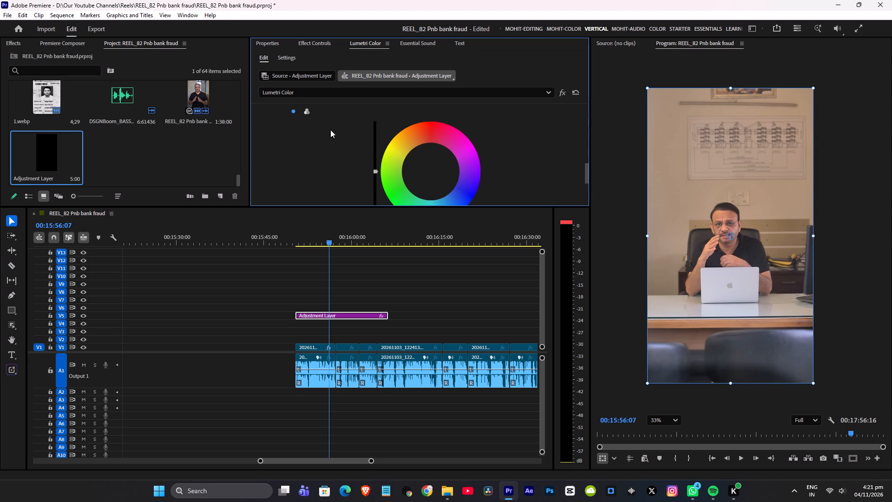
{"action": "left_click", "coordinate": [307, 110]}
{"action": "scroll", "coordinate": [283, 122], "scroll_direction": "down", "scroll_amount": 8}
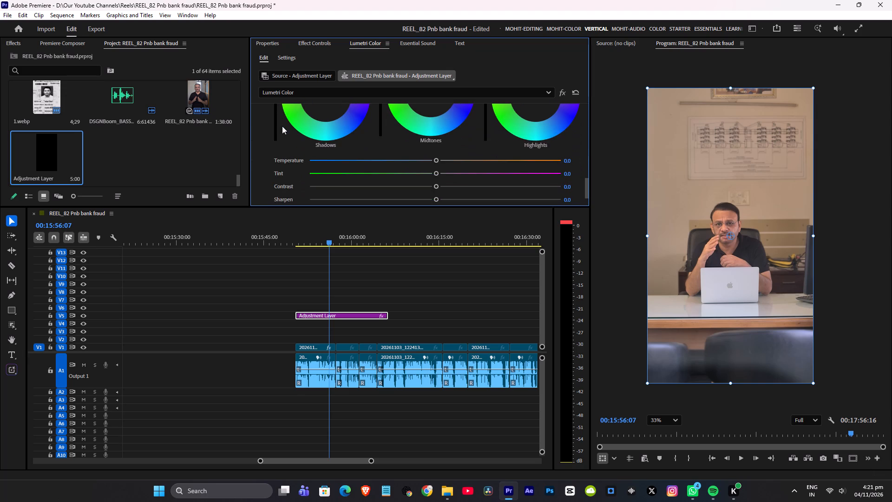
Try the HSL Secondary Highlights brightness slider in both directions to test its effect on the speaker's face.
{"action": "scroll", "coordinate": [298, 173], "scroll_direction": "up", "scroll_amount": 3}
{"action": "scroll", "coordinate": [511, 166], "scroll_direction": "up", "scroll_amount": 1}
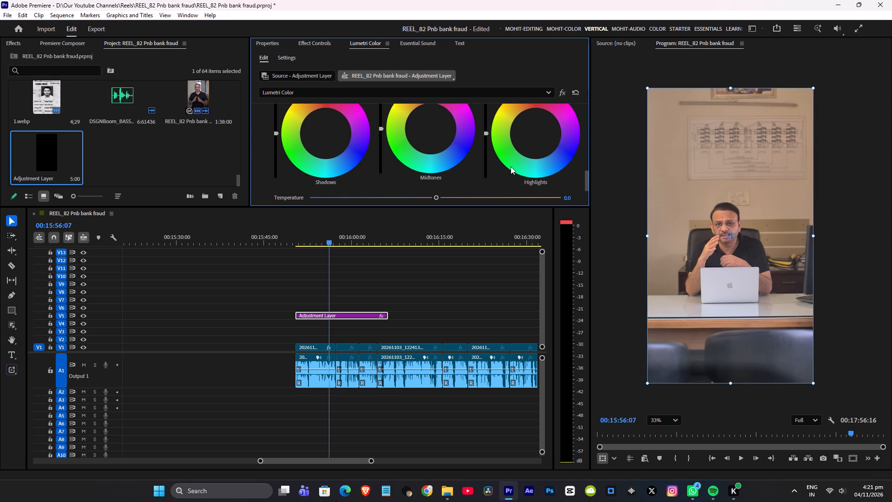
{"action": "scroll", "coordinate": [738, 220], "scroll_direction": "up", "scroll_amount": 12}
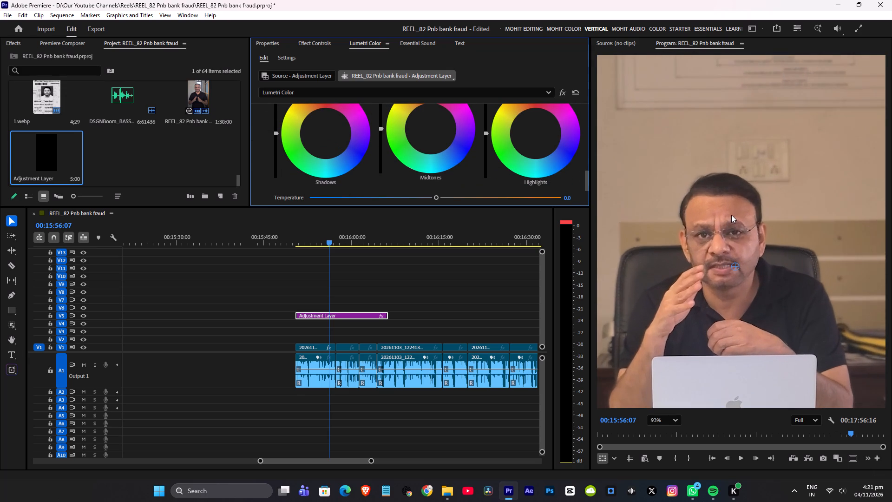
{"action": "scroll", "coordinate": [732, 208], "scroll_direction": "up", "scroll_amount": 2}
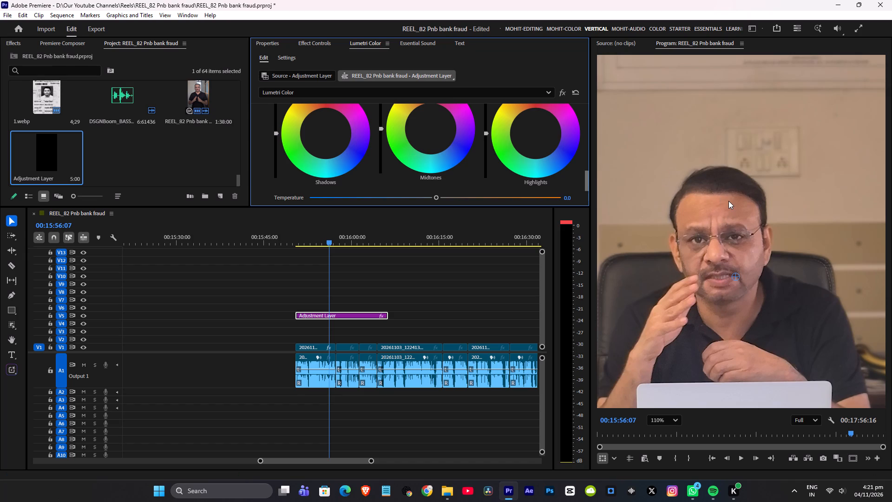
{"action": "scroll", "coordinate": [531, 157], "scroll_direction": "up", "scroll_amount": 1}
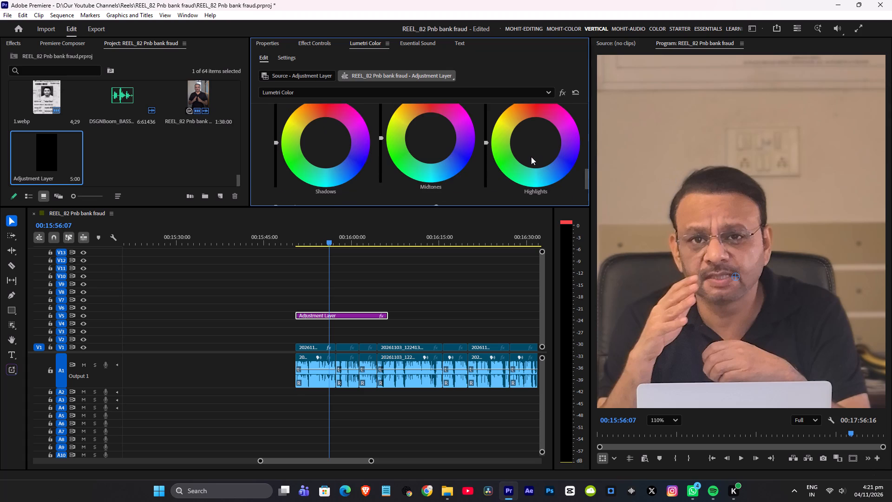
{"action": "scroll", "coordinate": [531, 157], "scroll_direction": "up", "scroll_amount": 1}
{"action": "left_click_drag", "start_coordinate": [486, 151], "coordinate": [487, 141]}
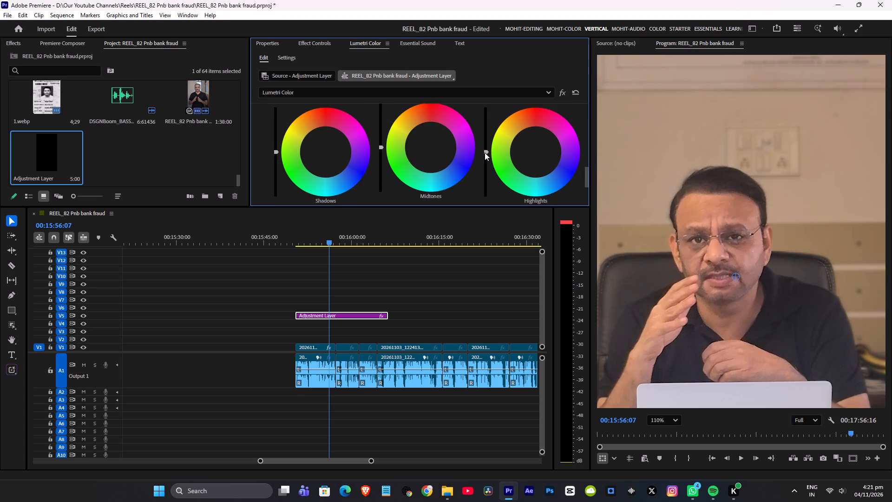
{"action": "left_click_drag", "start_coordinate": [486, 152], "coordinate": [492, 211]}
Make the Lumetri Color area taller by shrinking the timeline area below it.
{"action": "scroll", "coordinate": [495, 164], "scroll_direction": "up", "scroll_amount": 1}
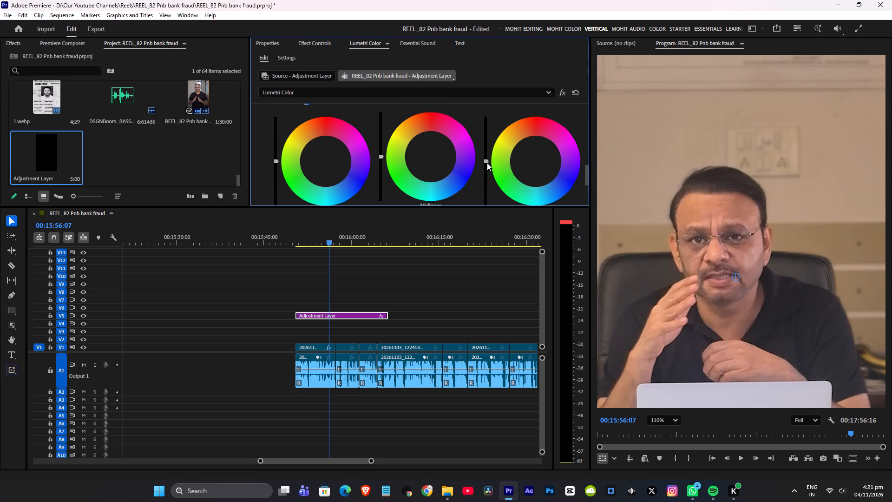
{"action": "left_click_drag", "start_coordinate": [471, 206], "coordinate": [471, 283]}
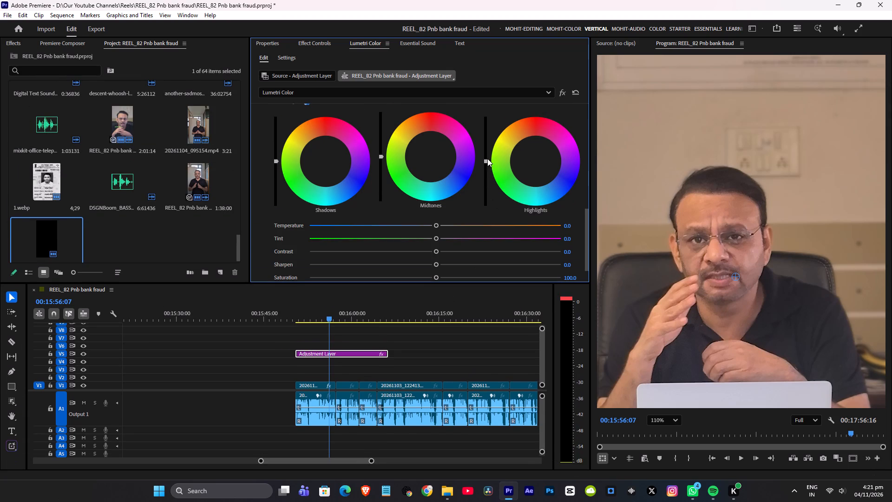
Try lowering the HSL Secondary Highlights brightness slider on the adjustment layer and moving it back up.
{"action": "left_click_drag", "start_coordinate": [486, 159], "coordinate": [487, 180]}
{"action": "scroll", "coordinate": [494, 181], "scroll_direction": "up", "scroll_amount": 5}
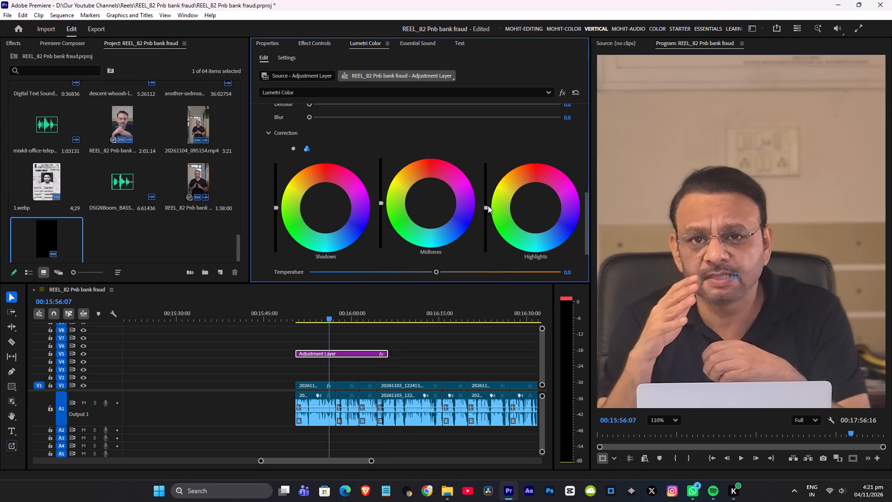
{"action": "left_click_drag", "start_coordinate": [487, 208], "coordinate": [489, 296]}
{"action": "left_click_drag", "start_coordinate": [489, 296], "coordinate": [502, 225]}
Sample the speaker's forehead skin as the HSL Secondary key colour and show the Color/Gray mask preview.
{"action": "scroll", "coordinate": [391, 69], "scroll_direction": "up", "scroll_amount": 4}
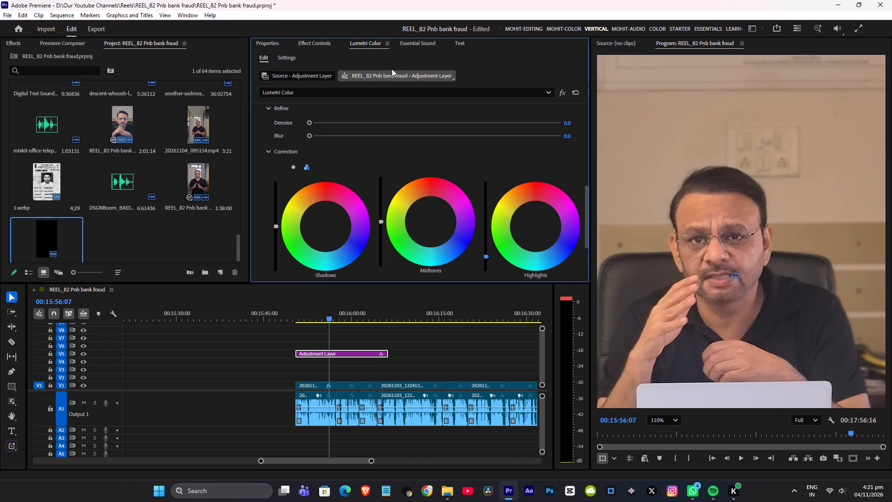
{"action": "scroll", "coordinate": [392, 69], "scroll_direction": "up", "scroll_amount": 20}
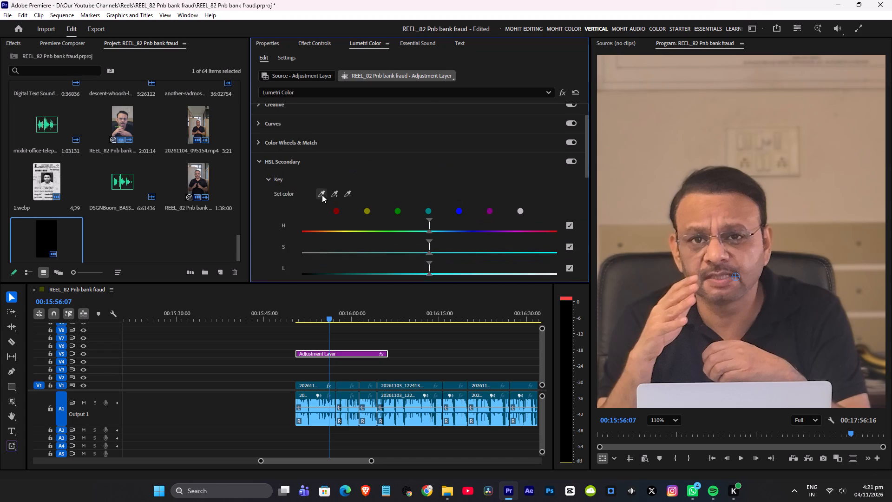
{"action": "left_click", "coordinate": [321, 194]}
{"action": "left_click", "coordinate": [728, 210]}
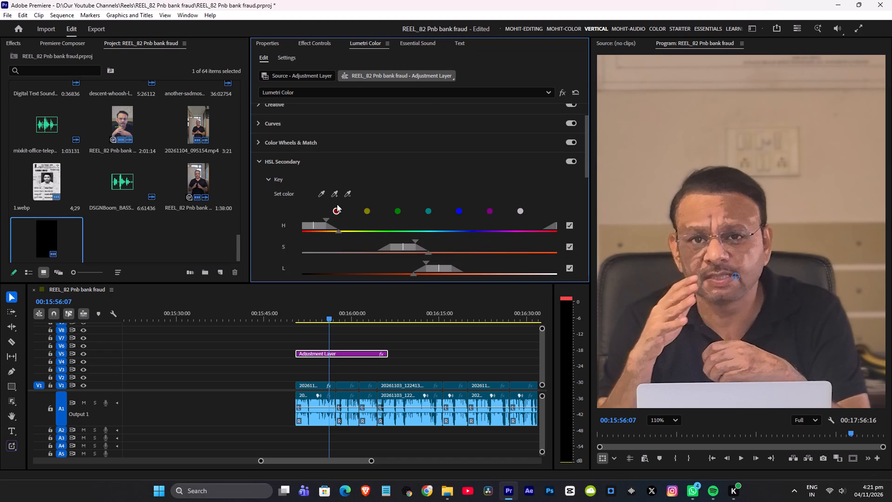
{"action": "scroll", "coordinate": [341, 172], "scroll_direction": "down", "scroll_amount": 8}
{"action": "left_click", "coordinate": [277, 218]}
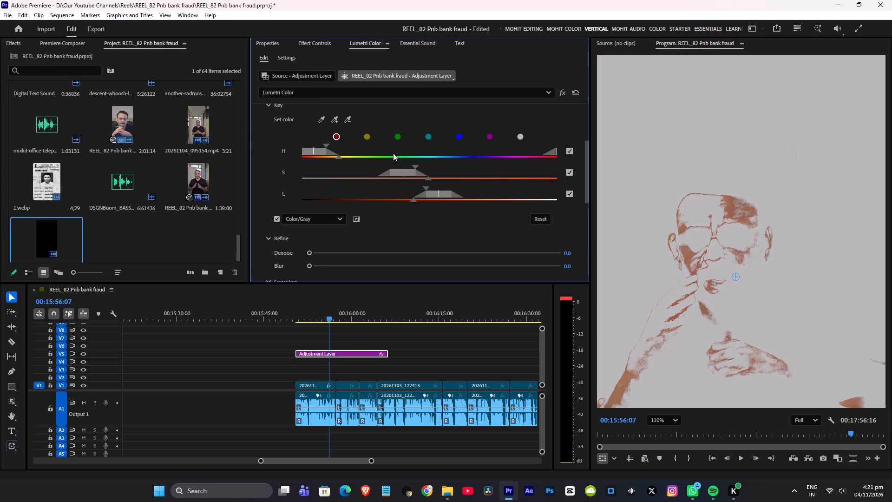
Widen the falloff of the key's saturation and luminance ranges to take in more skin, and turn off the Color/Gray mask.
{"action": "left_click", "coordinate": [341, 158]}
{"action": "left_click_drag", "start_coordinate": [429, 178], "coordinate": [474, 181]}
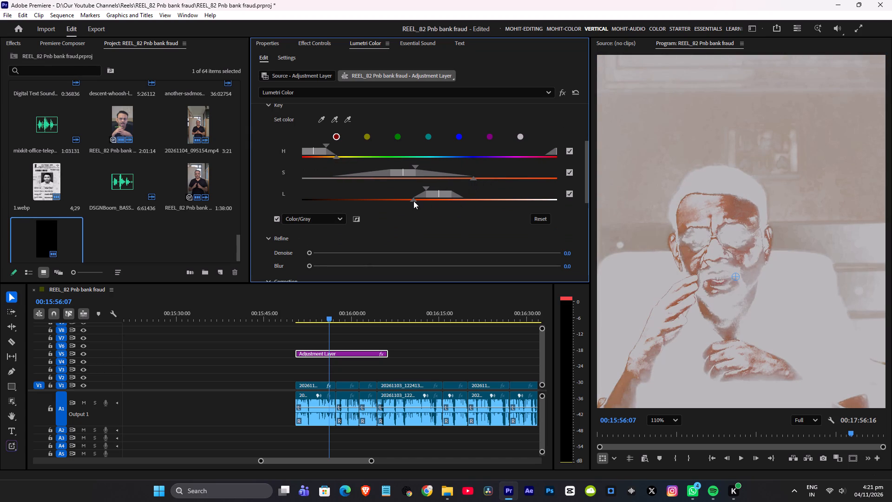
{"action": "left_click_drag", "start_coordinate": [413, 201], "coordinate": [382, 202]}
{"action": "scroll", "coordinate": [398, 169], "scroll_direction": "up", "scroll_amount": 8}
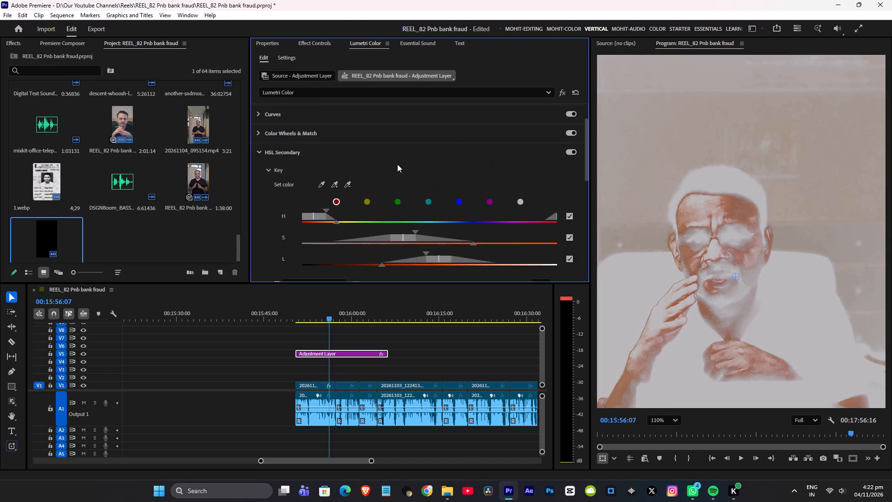
{"action": "scroll", "coordinate": [295, 203], "scroll_direction": "down", "scroll_amount": 6}
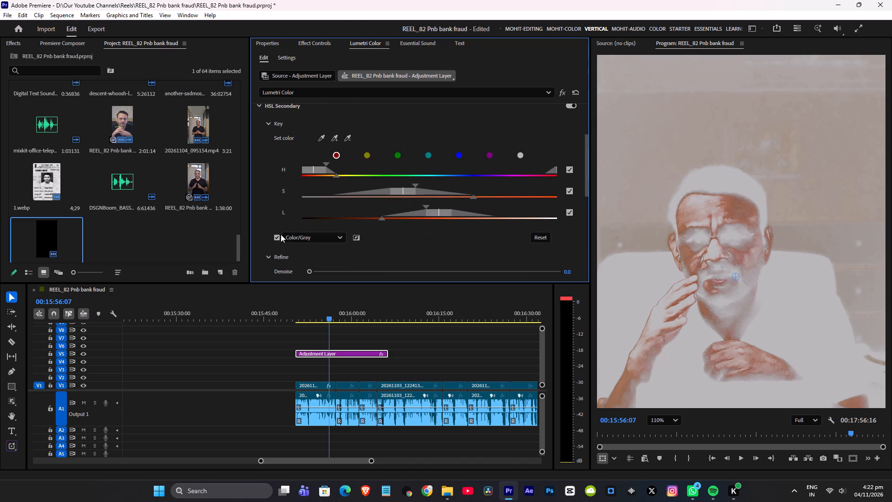
{"action": "left_click", "coordinate": [277, 240]}
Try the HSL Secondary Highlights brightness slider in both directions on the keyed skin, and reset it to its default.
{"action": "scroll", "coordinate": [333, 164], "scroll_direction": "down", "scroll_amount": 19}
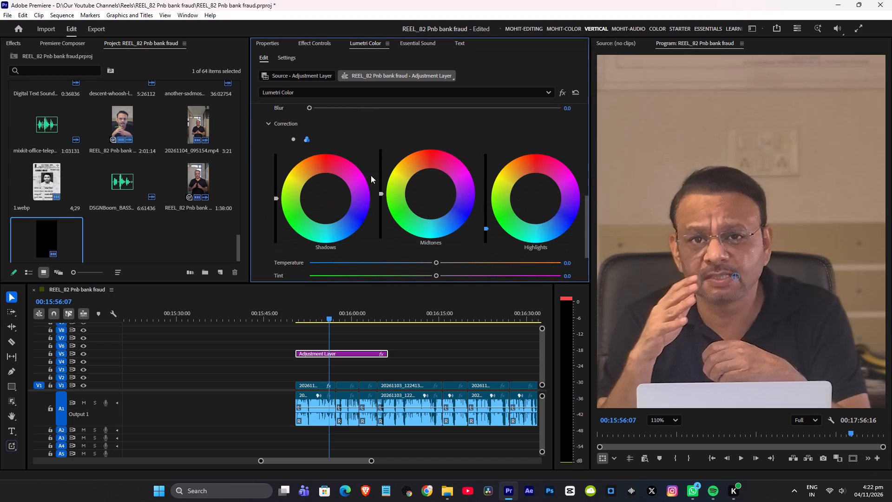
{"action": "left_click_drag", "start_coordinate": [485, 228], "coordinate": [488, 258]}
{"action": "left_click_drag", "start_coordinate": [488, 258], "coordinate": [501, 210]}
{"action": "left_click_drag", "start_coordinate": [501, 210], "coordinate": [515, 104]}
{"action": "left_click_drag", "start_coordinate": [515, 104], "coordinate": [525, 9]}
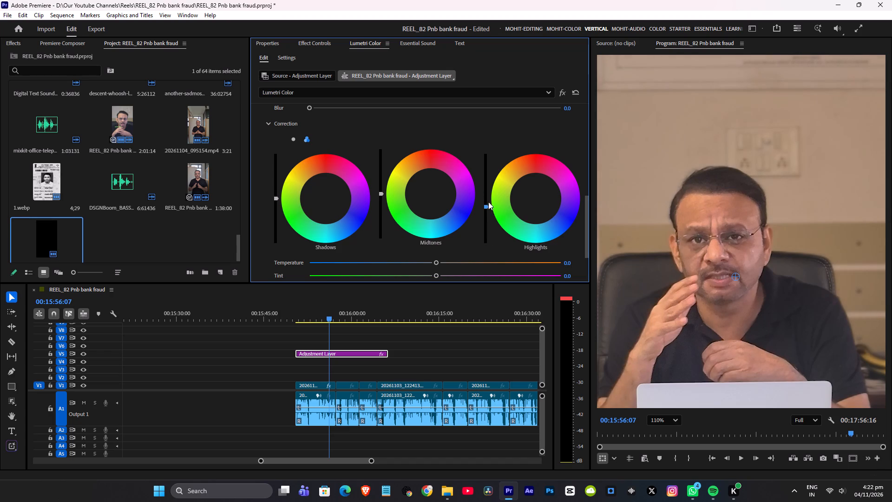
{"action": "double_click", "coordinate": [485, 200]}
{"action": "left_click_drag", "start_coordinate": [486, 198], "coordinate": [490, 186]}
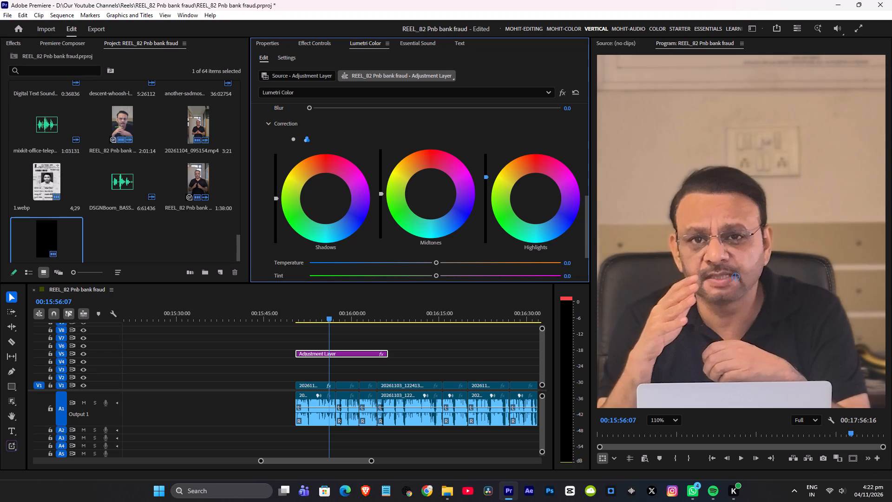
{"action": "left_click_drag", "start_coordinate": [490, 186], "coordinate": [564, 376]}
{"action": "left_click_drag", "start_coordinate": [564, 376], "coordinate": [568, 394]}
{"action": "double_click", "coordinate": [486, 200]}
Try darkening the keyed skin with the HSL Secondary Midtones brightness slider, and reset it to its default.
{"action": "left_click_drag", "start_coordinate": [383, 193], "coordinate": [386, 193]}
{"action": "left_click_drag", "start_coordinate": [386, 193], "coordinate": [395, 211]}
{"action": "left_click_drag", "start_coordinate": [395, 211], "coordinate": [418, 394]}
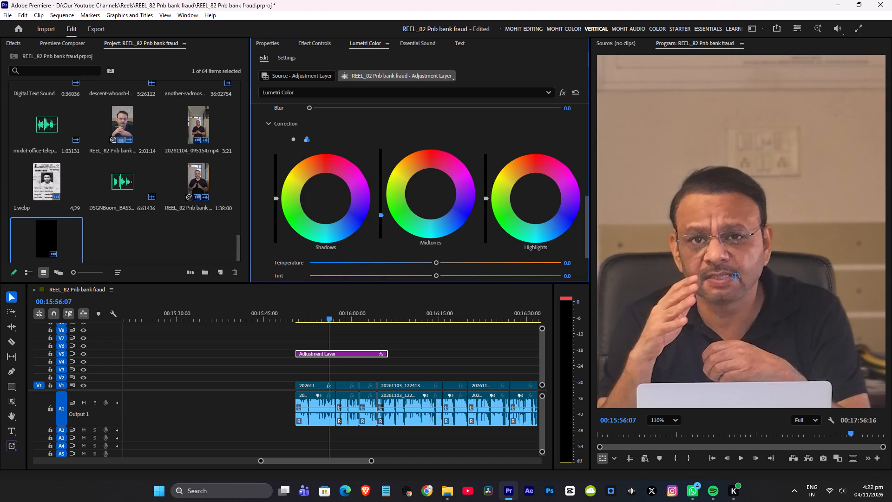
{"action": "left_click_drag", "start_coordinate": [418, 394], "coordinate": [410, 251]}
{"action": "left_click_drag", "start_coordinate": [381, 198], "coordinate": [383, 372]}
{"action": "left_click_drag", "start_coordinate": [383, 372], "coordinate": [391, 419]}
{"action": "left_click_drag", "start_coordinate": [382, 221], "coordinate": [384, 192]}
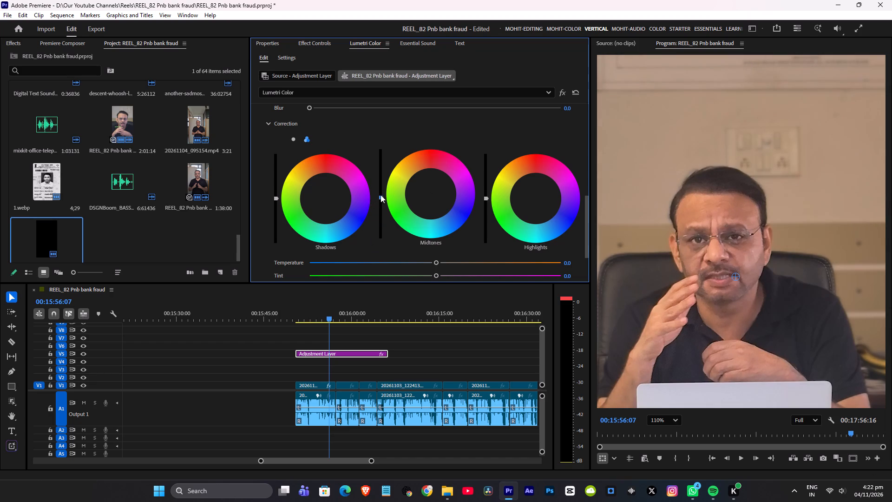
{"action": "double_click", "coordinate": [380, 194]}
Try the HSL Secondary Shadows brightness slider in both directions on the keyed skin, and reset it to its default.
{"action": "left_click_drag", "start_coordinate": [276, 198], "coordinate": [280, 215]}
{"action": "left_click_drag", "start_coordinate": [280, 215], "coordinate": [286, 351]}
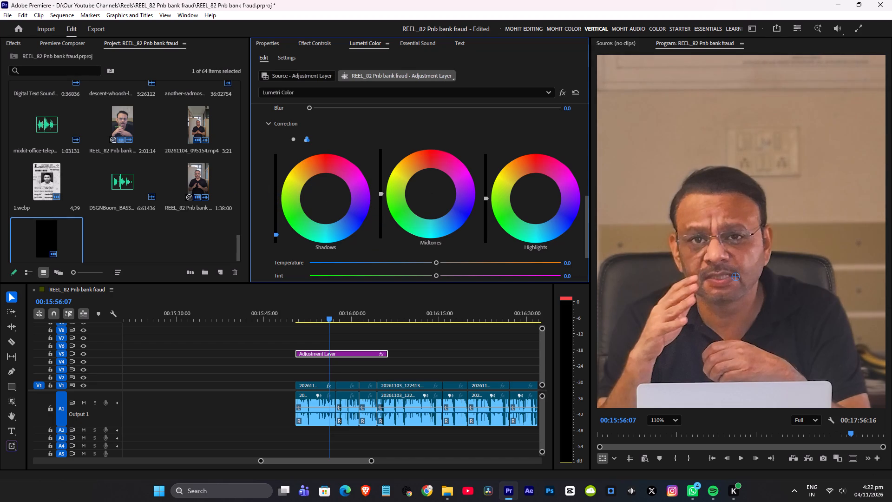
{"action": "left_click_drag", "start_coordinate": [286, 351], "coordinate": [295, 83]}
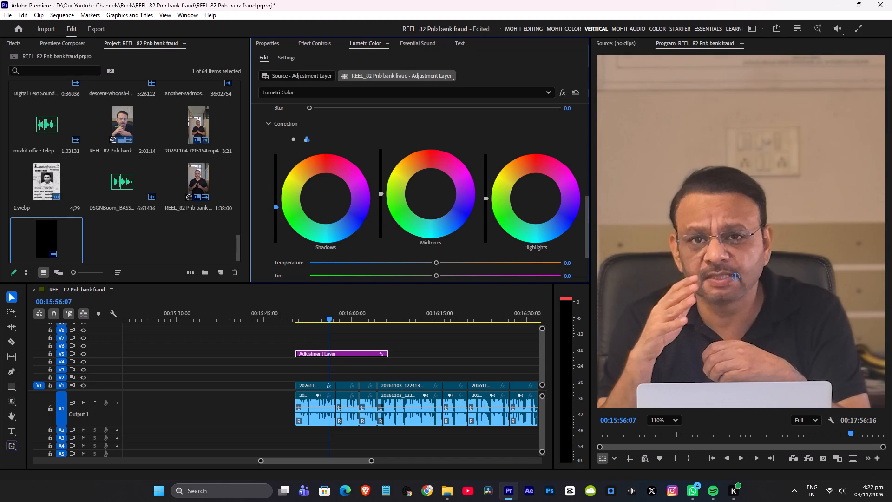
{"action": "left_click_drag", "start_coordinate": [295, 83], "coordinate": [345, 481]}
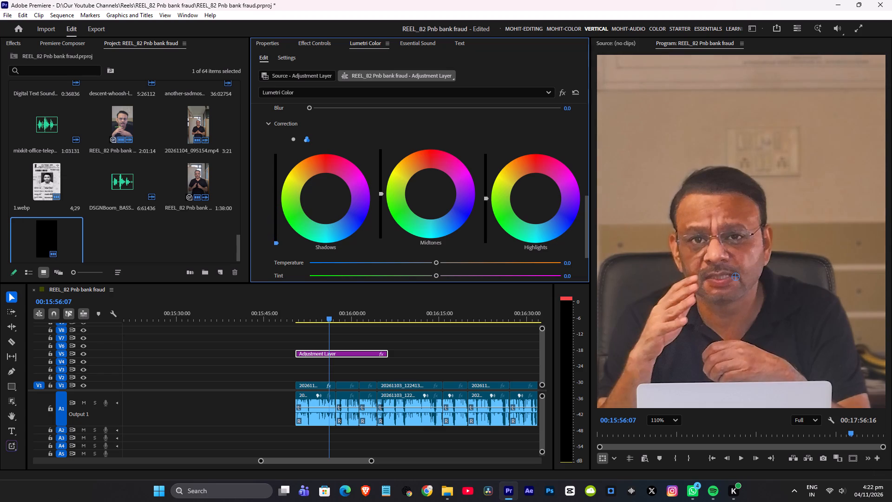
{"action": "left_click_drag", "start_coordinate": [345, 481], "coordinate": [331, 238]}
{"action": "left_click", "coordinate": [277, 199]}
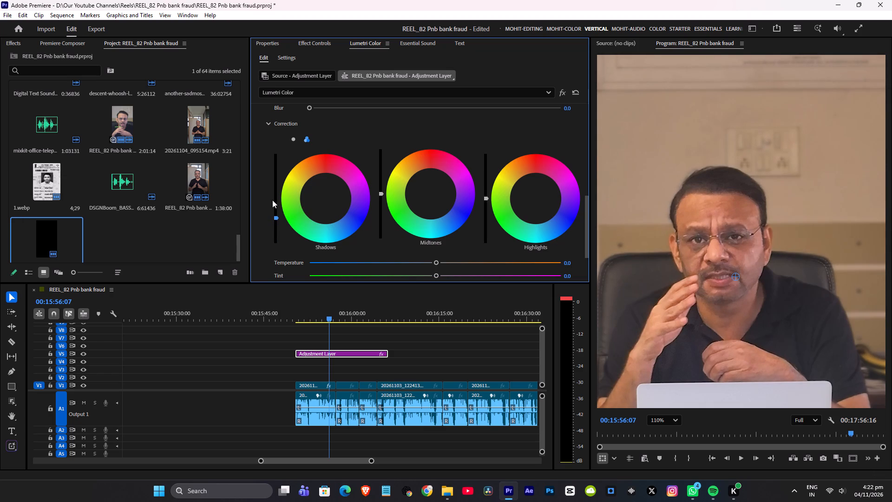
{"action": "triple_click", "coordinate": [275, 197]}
Raise the adjustment layer's Basic Correction saturation to 101.1.
{"action": "left_click_drag", "start_coordinate": [588, 198], "coordinate": [603, 0]}
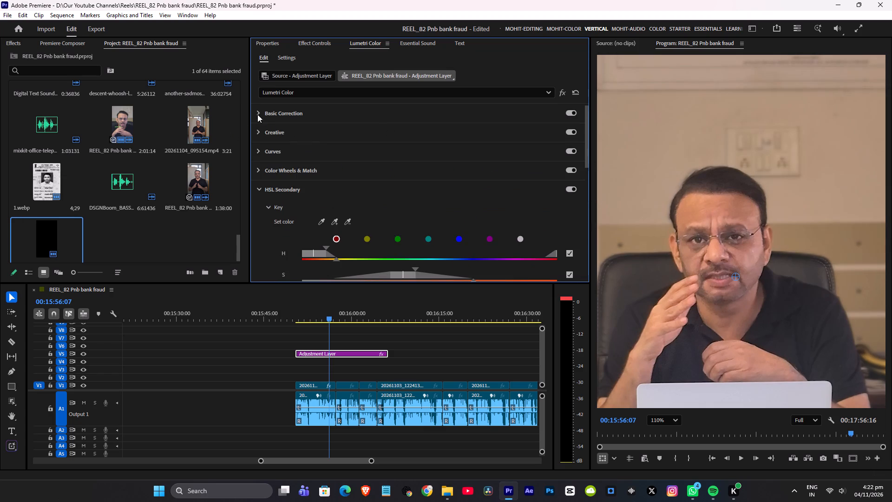
{"action": "left_click", "coordinate": [257, 114]}
{"action": "scroll", "coordinate": [432, 213], "scroll_direction": "down", "scroll_amount": 7}
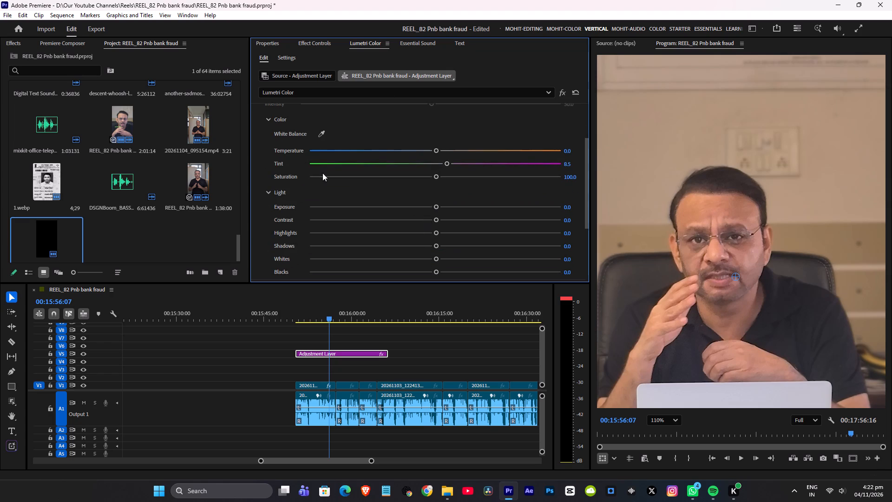
{"action": "scroll", "coordinate": [308, 178], "scroll_direction": "down", "scroll_amount": 3}
{"action": "scroll", "coordinate": [322, 168], "scroll_direction": "up", "scroll_amount": 1}
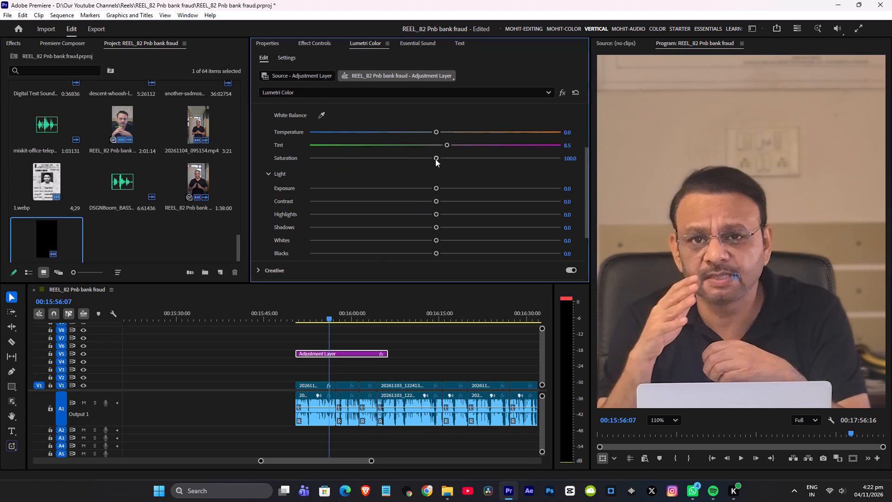
{"action": "left_click", "coordinate": [436, 158]}
{"action": "scroll", "coordinate": [695, 171], "scroll_direction": "down", "scroll_amount": 5}
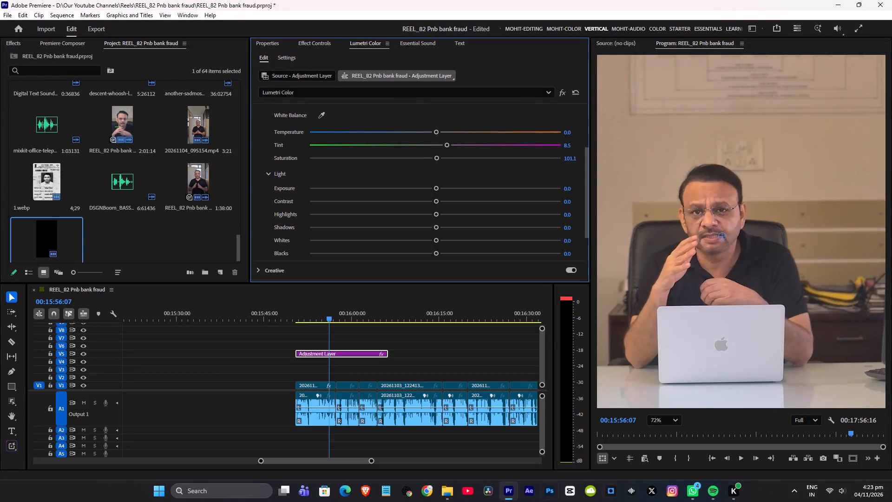
Switch to Chrome and search Google for "what is saturation", refining the query to "what is saturation of colors".
{"action": "left_click", "coordinate": [427, 490]}
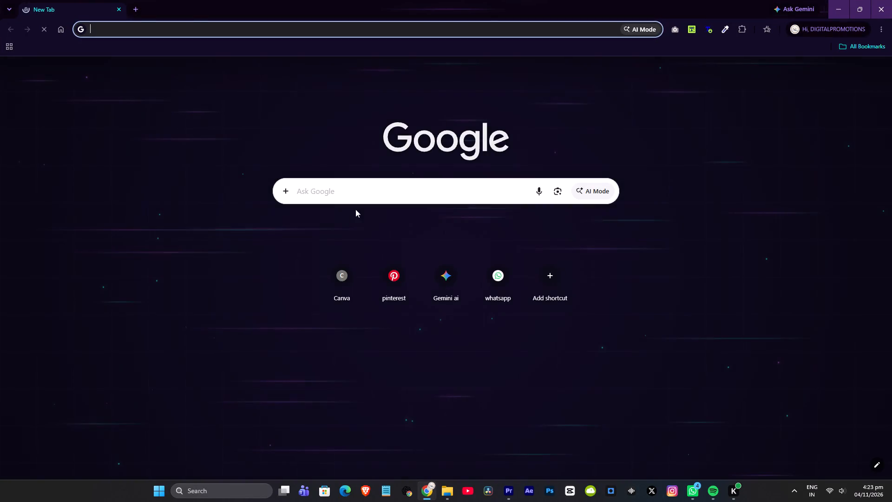
{"action": "left_click", "coordinate": [366, 188]}
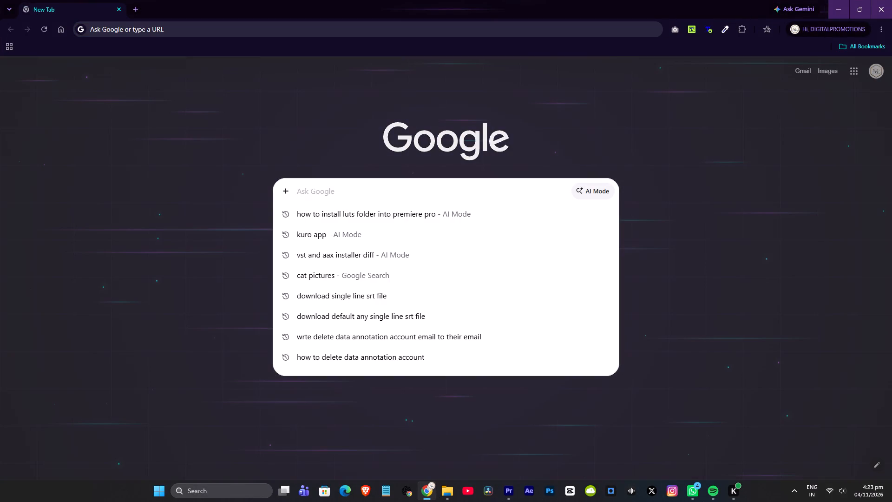
{"action": "type", "text": "what is saturation"}
{"action": "key", "text": "Return"}
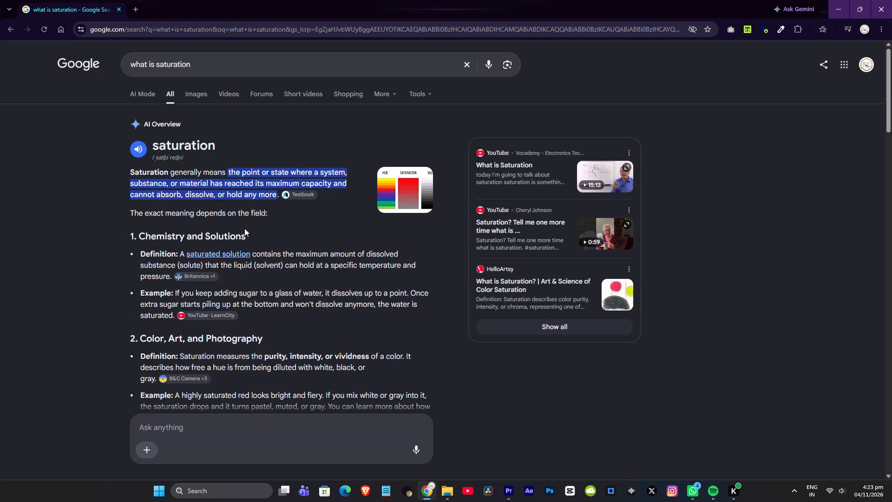
{"action": "left_click", "coordinate": [230, 57]}
{"action": "key", "text": "space"}
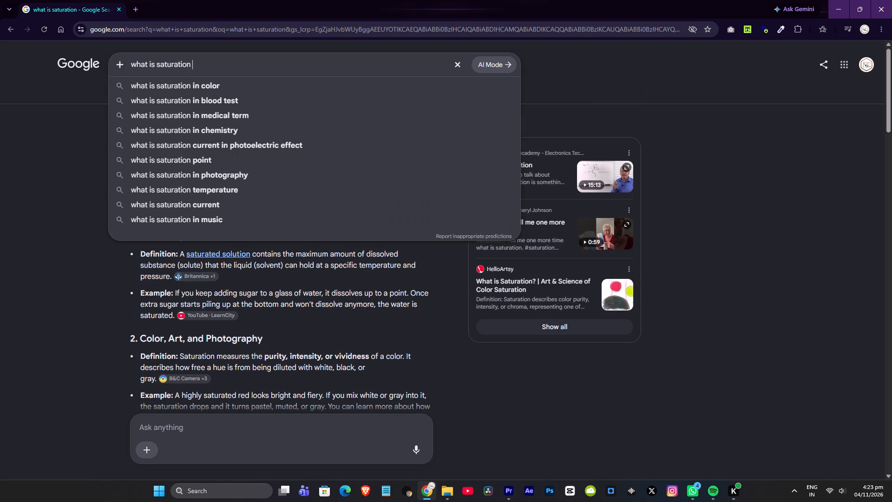
{"action": "type", "text": "of colors"}
{"action": "key", "text": "Return"}
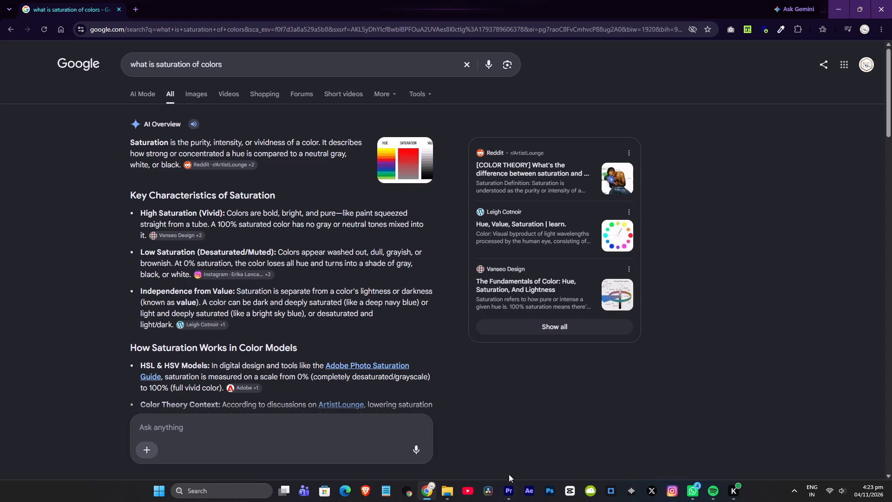
Back in Premiere, shorten the adjustment layer to end at about 00:16:01, move it down to V4, and park the playhead at 00:15:52:10.
{"action": "left_click", "coordinate": [514, 489]}
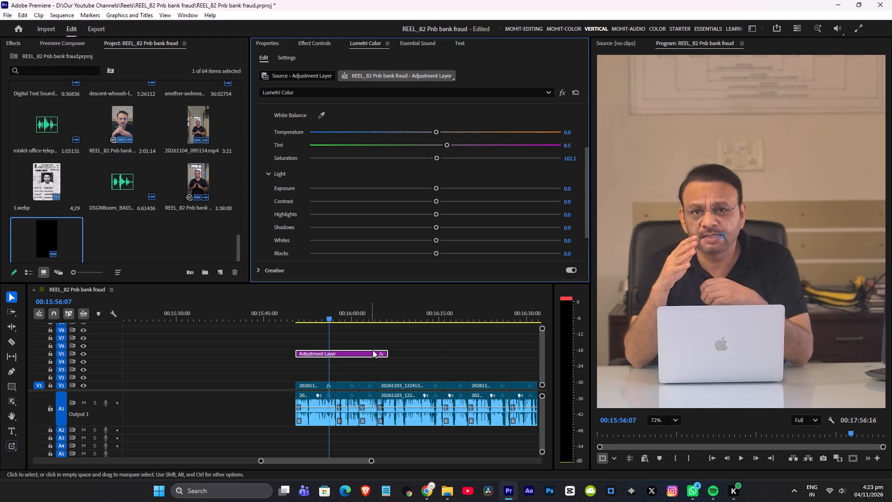
{"action": "left_click_drag", "start_coordinate": [388, 352], "coordinate": [358, 361]}
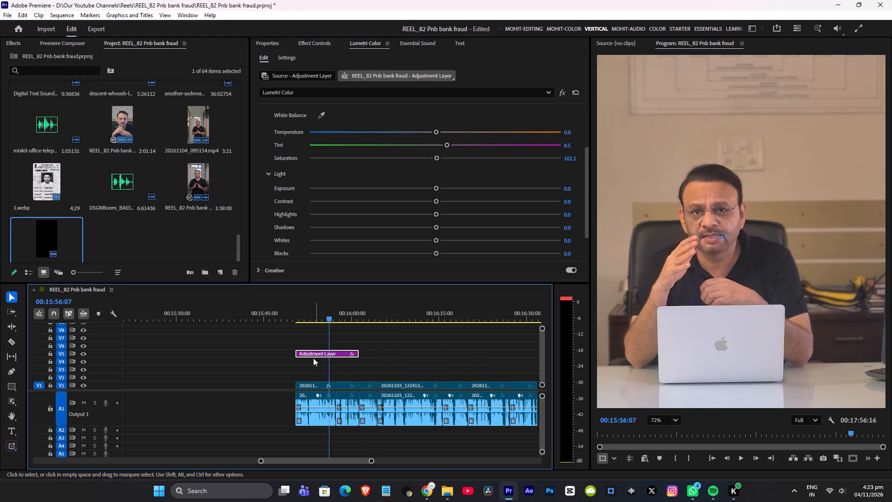
{"action": "left_click_drag", "start_coordinate": [313, 355], "coordinate": [313, 363]}
{"action": "left_click", "coordinate": [308, 335]}
{"action": "left_click", "coordinate": [307, 312]}
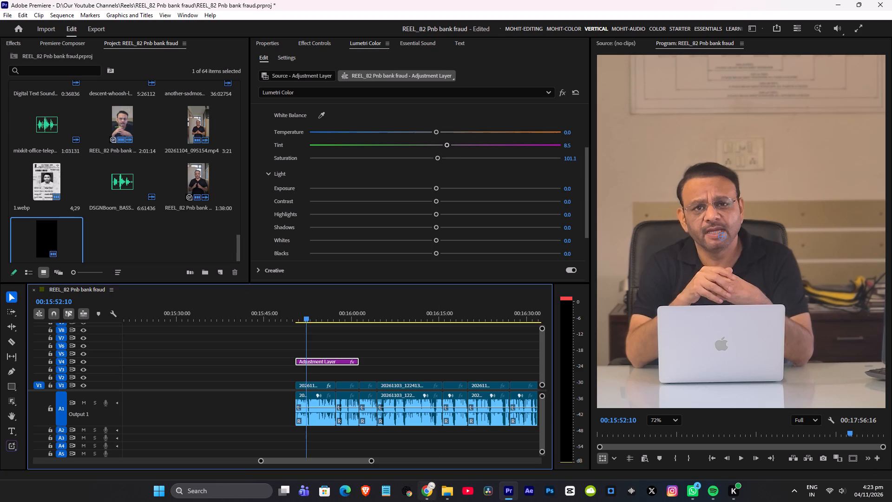
Switch to Chrome and search Google for "WHAT IS TINT".
{"action": "left_click", "coordinate": [431, 491]}
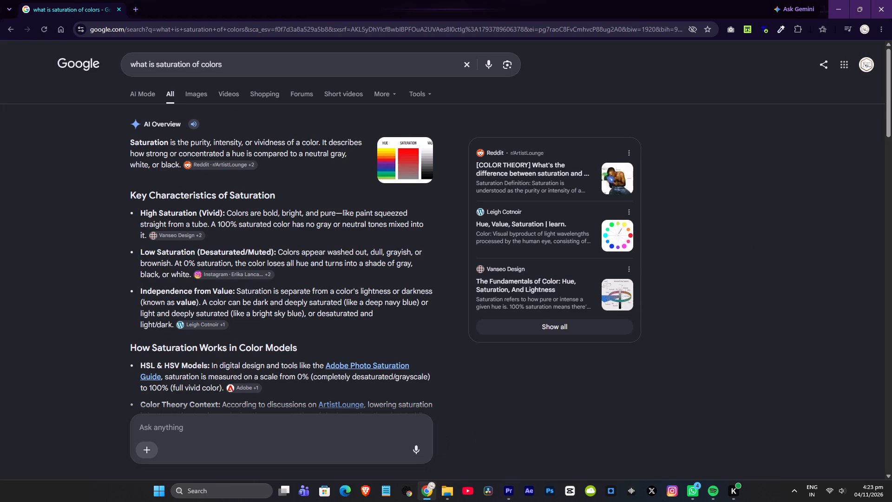
{"action": "left_click_drag", "start_coordinate": [231, 62], "coordinate": [0, 75]}
{"action": "type", "text": "WHAT IS TINT"}
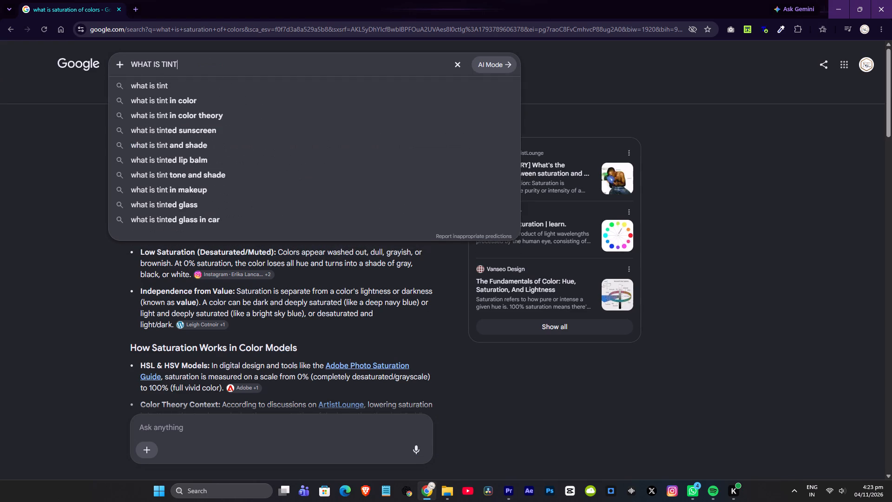
{"action": "key", "text": "Return"}
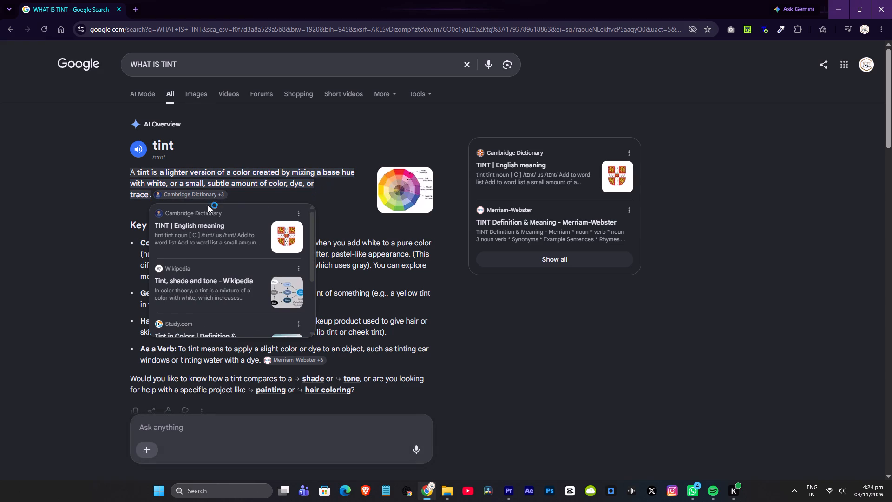
Ask Google's AI follow-up "WHAT IS HUE", read the explanation, and go back to the tint results.
{"action": "left_click", "coordinate": [271, 433]}
{"action": "type", "text": "WHAT IS HUW"}
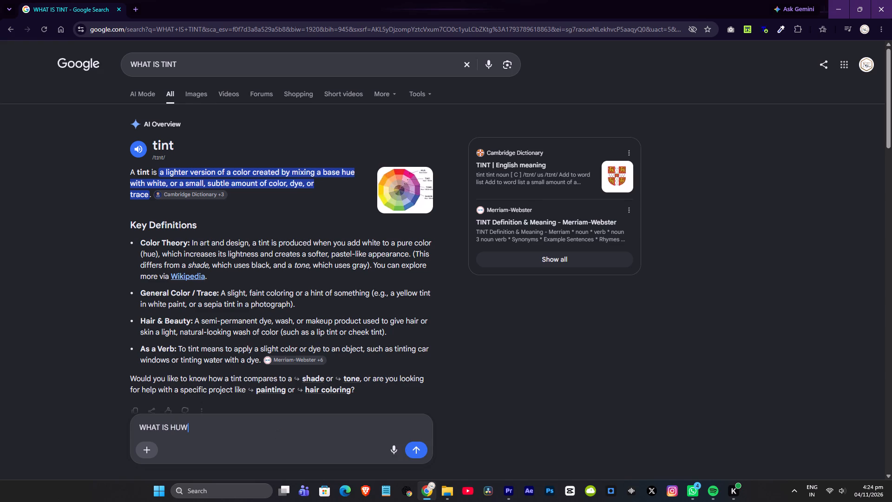
{"action": "key", "text": "BackSpace"}
{"action": "key", "text": "e"}
{"action": "key", "text": "Return"}
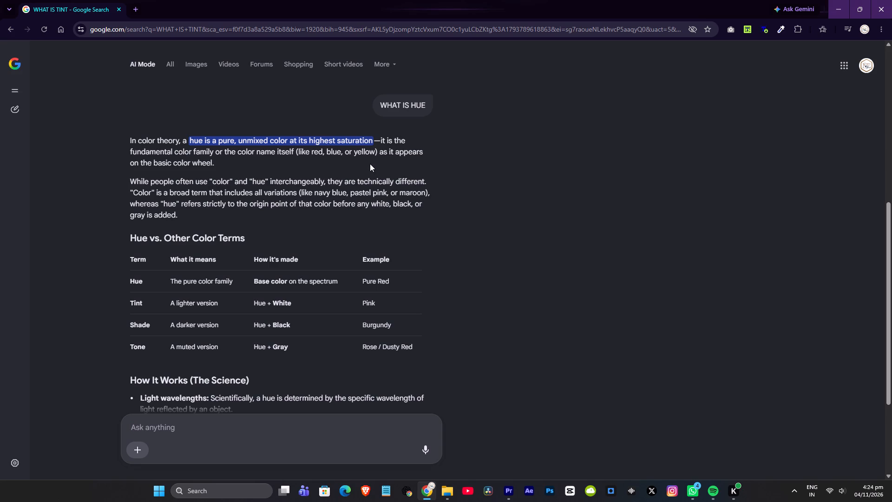
{"action": "key", "text": "alt+Tab"}
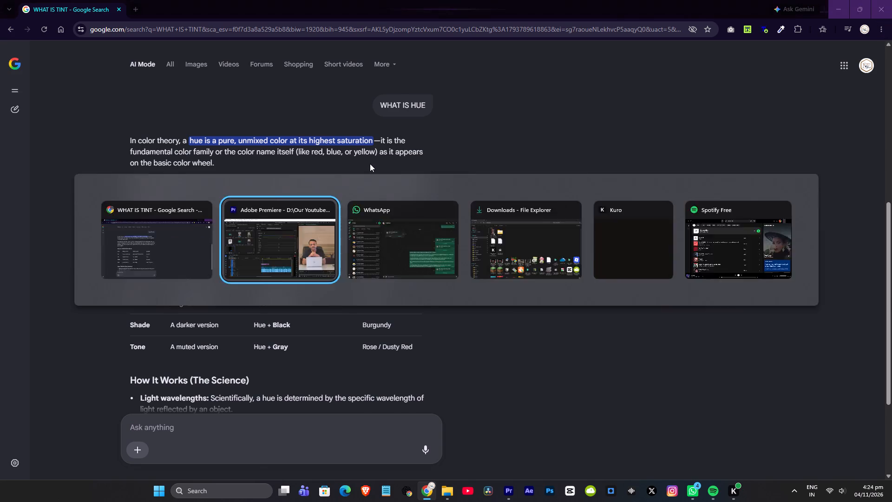
{"action": "key", "text": "alt+Tab"}
{"action": "left_click", "coordinate": [11, 25]}
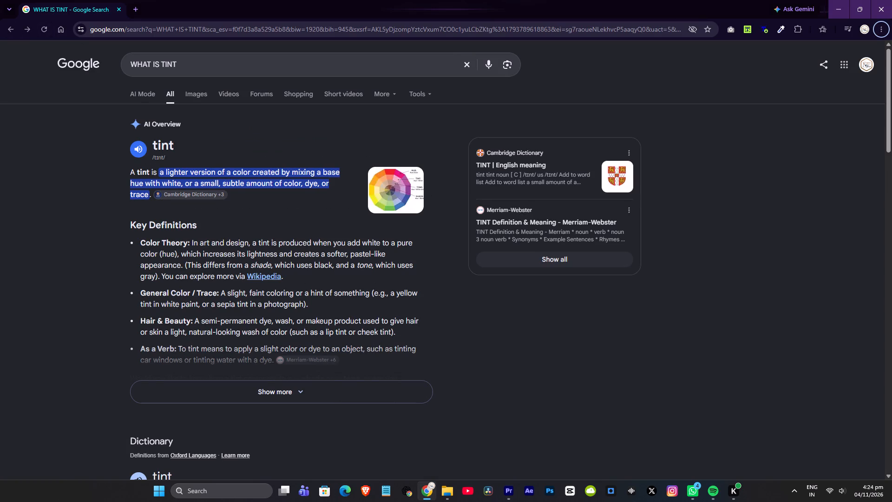
Switch back to Premiere and deselect the adjustment layer in the timeline.
{"action": "key", "text": "alt+Tab"}
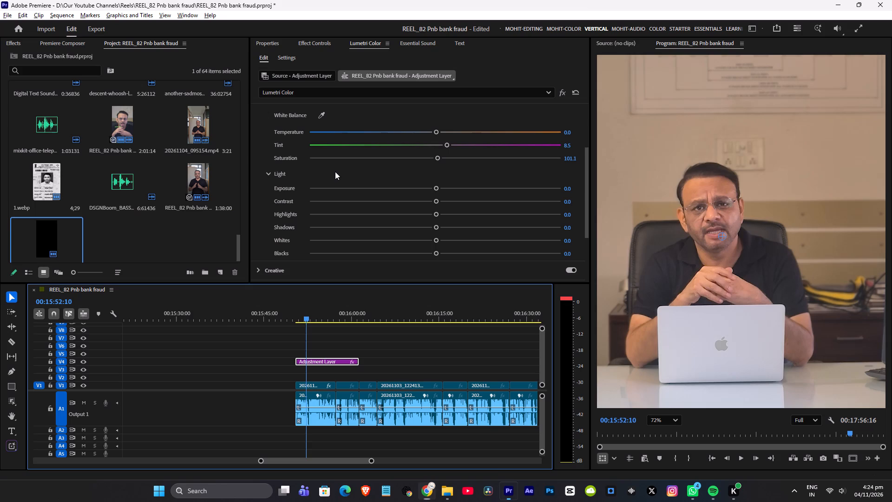
{"action": "left_click", "coordinate": [369, 339]}
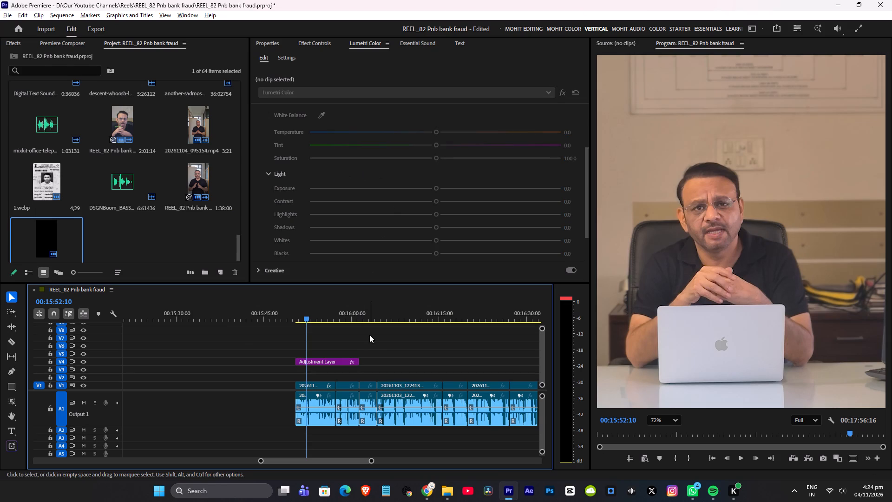
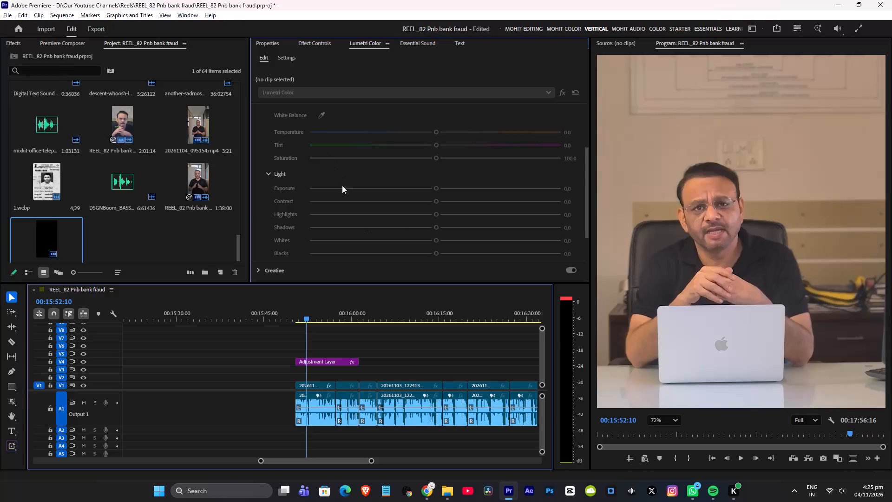
Select the adjustment layer on V4, try Lumetri Tint between about -15.5 and 32.8, and reset Tint to 0.
{"action": "left_click", "coordinate": [321, 361]}
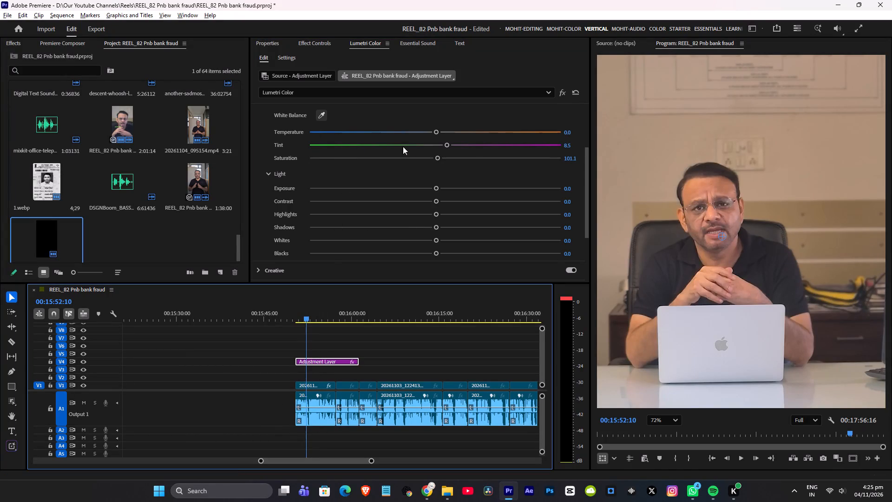
{"action": "left_click_drag", "start_coordinate": [448, 145], "coordinate": [439, 146]}
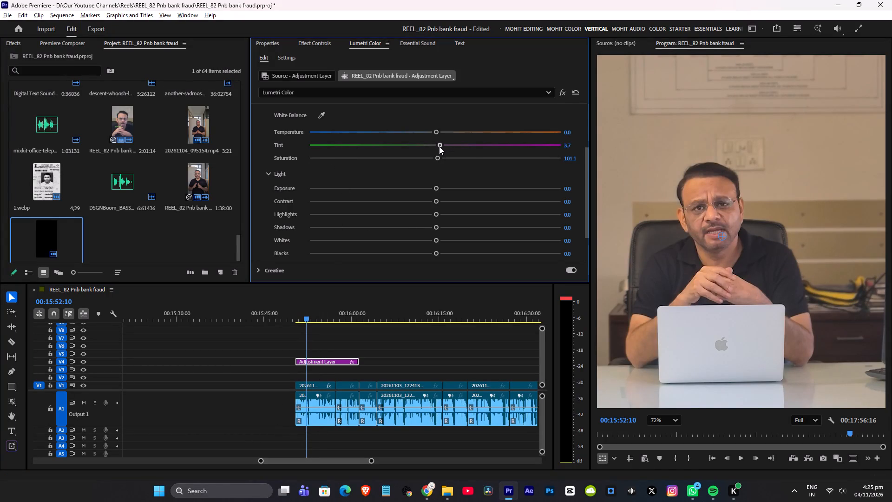
{"action": "left_click_drag", "start_coordinate": [439, 146], "coordinate": [419, 149]}
{"action": "left_click_drag", "start_coordinate": [419, 149], "coordinate": [460, 151]}
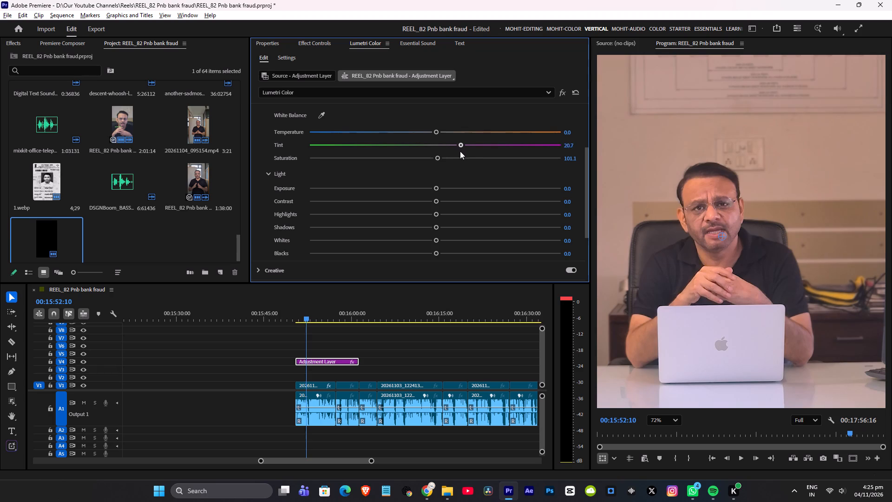
{"action": "left_click_drag", "start_coordinate": [460, 151], "coordinate": [477, 153]}
{"action": "left_click_drag", "start_coordinate": [477, 153], "coordinate": [485, 153]}
{"action": "double_click", "coordinate": [436, 145]}
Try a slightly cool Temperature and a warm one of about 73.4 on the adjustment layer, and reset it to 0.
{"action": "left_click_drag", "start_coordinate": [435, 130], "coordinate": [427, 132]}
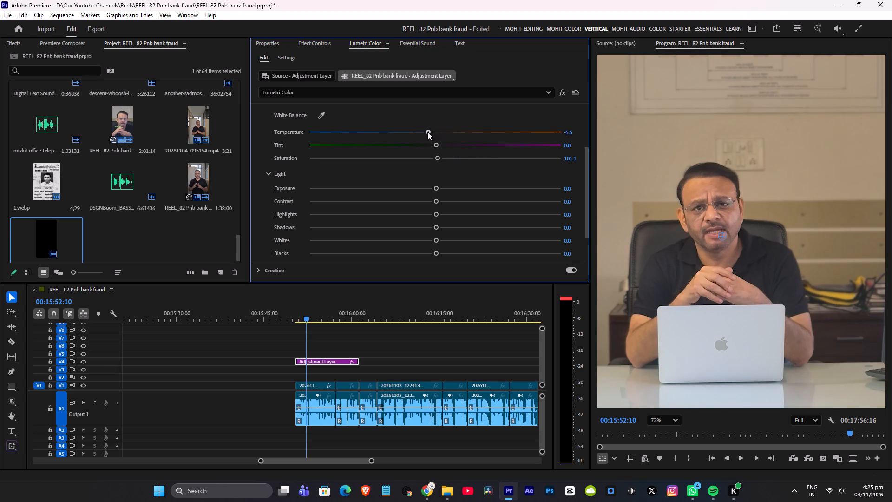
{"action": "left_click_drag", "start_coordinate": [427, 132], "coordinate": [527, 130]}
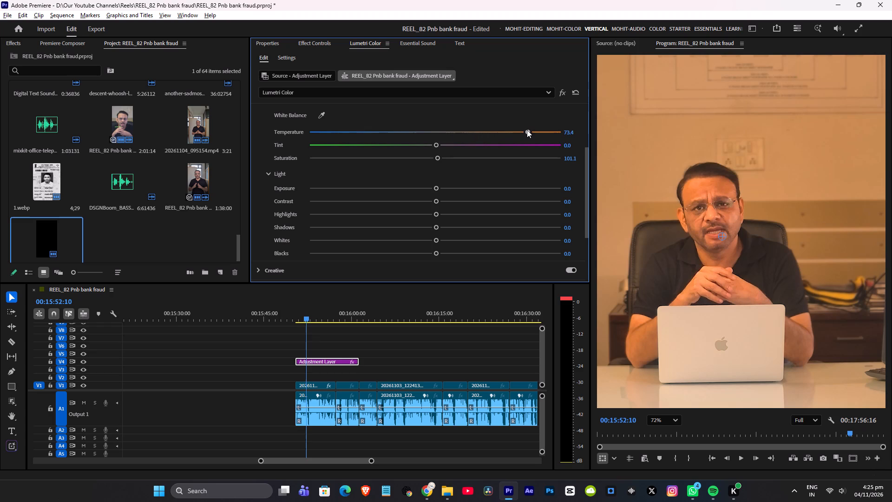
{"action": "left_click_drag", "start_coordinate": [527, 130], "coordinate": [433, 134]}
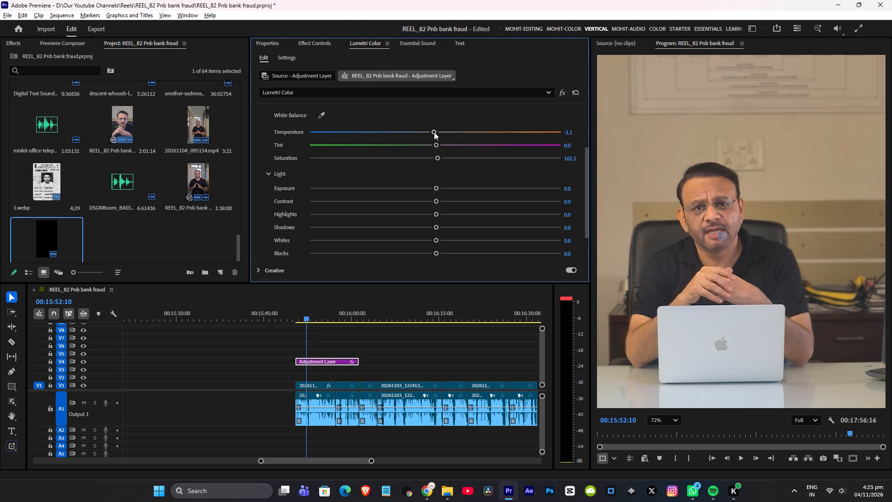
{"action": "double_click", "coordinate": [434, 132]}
Examine the Look, Adjustments and tint wheel settings in the Lumetri Creative section with the full frame in view.
{"action": "scroll", "coordinate": [729, 181], "scroll_direction": "down", "scroll_amount": 3}
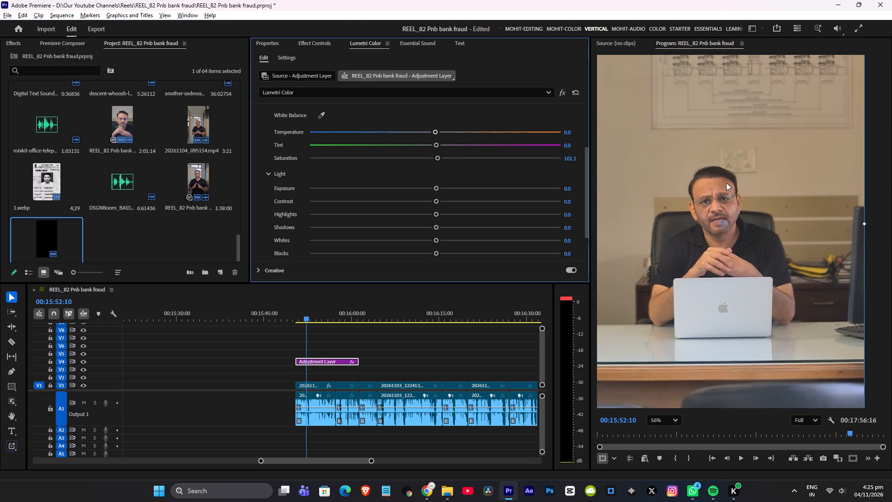
{"action": "scroll", "coordinate": [726, 183], "scroll_direction": "down", "scroll_amount": 3}
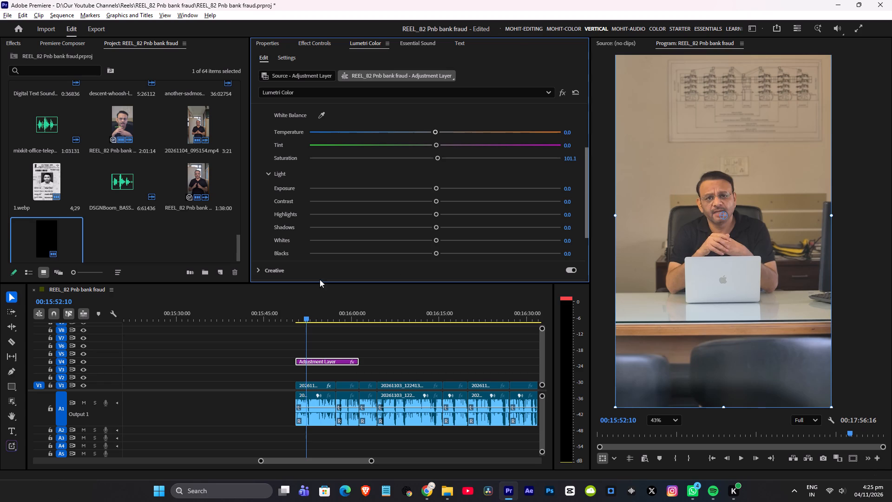
{"action": "scroll", "coordinate": [286, 172], "scroll_direction": "down", "scroll_amount": 9}
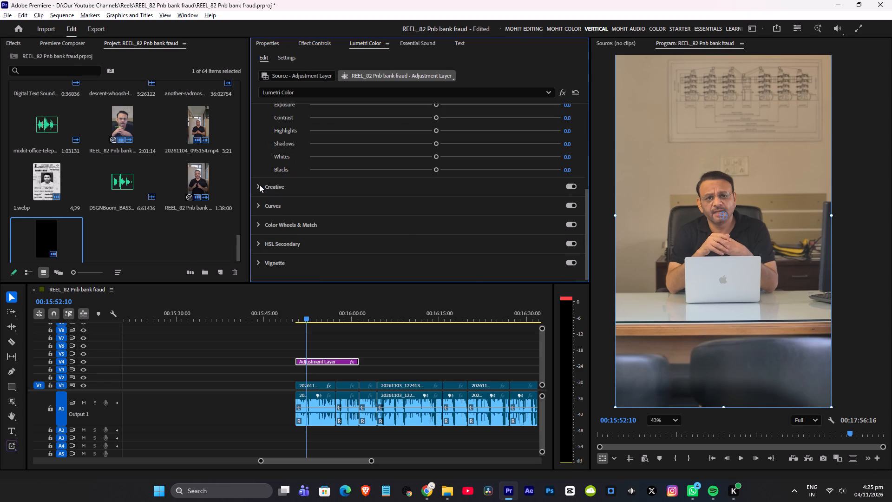
{"action": "left_click", "coordinate": [259, 185]}
{"action": "scroll", "coordinate": [460, 256], "scroll_direction": "down", "scroll_amount": 5}
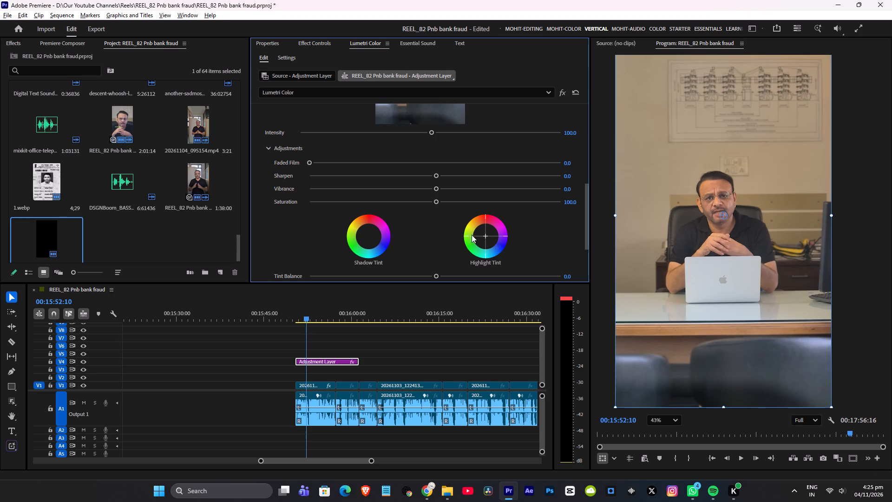
{"action": "scroll", "coordinate": [399, 240], "scroll_direction": "up", "scroll_amount": 7}
{"action": "scroll", "coordinate": [296, 123], "scroll_direction": "up", "scroll_amount": 17}
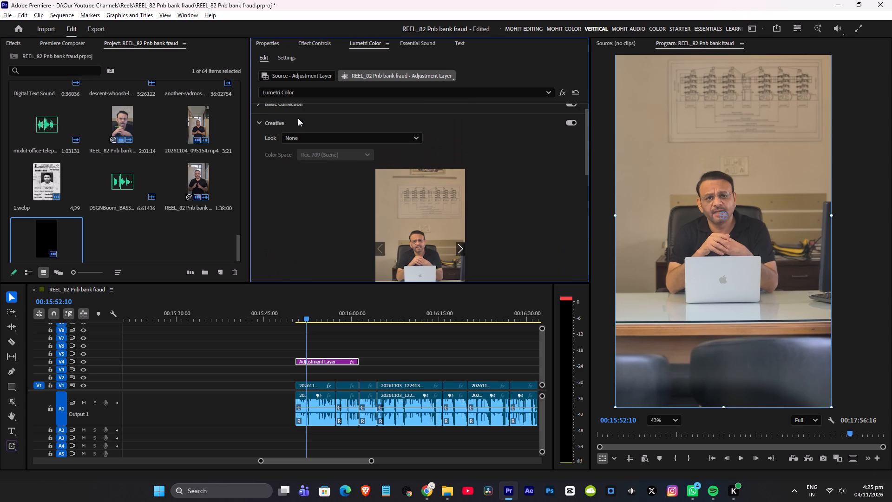
{"action": "scroll", "coordinate": [298, 118], "scroll_direction": "up", "scroll_amount": 2}
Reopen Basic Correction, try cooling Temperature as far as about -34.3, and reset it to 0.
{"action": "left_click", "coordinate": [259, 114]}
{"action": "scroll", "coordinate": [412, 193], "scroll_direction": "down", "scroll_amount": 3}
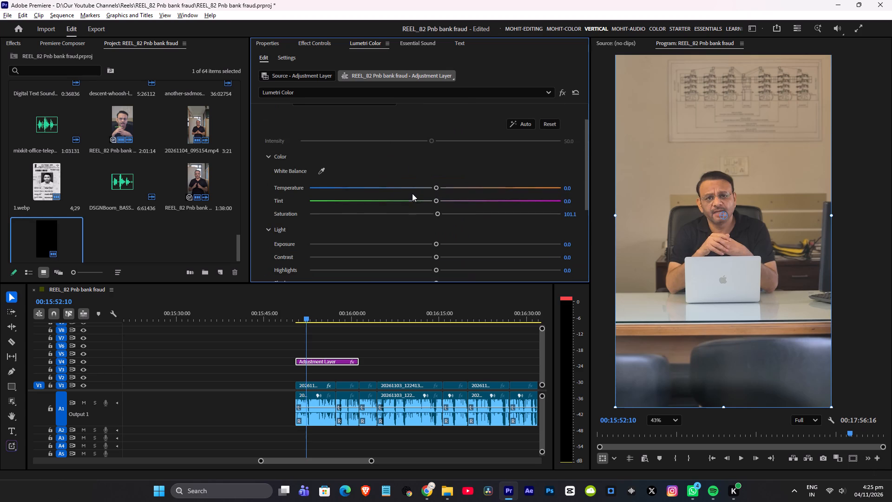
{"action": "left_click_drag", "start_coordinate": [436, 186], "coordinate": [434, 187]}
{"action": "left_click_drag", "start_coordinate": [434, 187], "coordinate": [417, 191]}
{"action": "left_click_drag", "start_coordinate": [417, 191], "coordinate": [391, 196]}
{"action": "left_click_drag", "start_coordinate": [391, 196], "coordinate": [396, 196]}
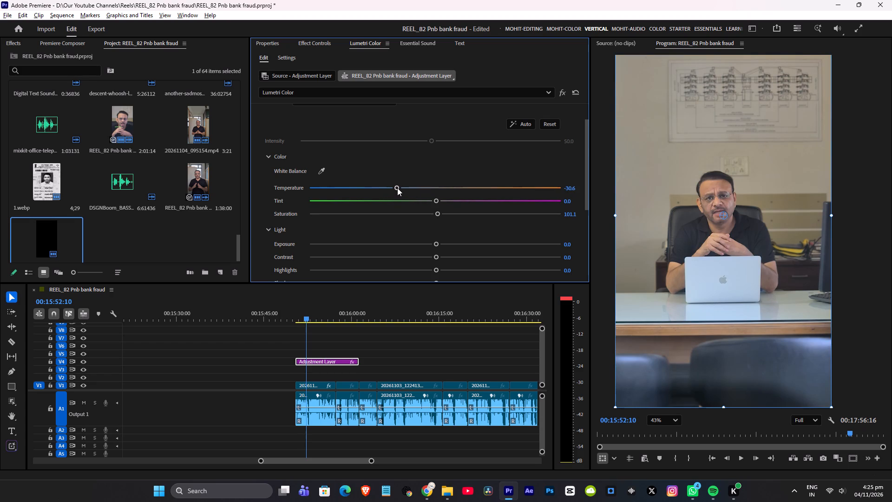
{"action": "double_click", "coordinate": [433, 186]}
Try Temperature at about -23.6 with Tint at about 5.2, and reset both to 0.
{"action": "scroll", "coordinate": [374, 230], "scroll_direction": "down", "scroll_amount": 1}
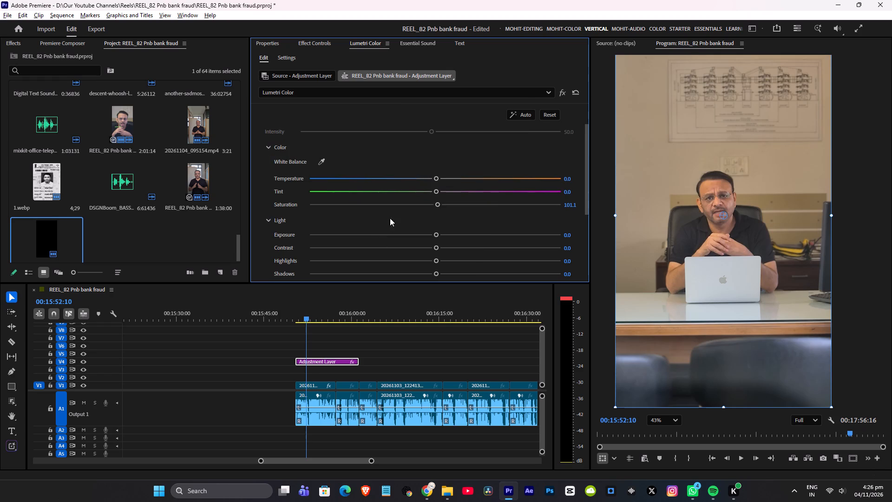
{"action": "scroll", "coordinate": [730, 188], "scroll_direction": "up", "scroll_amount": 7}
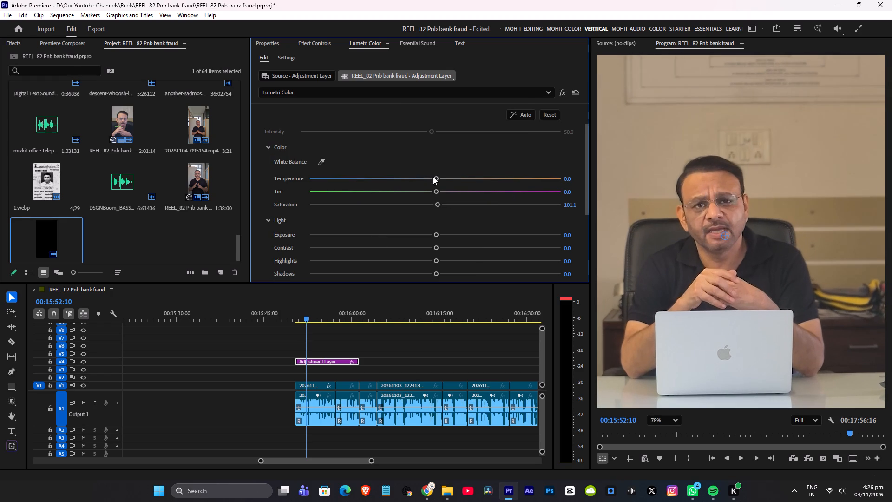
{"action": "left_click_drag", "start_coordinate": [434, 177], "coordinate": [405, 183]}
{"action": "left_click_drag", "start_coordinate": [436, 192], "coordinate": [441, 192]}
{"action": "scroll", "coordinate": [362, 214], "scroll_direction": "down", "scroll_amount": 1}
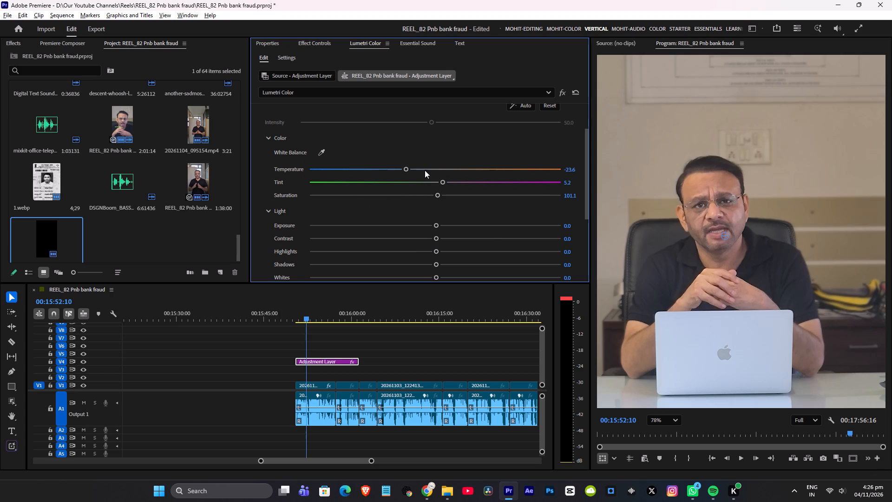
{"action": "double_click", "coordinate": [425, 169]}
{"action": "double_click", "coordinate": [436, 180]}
Try Saturation at its extremes of 200 and 0 on the adjustment layer, and reset it to 100.
{"action": "left_click_drag", "start_coordinate": [437, 196], "coordinate": [633, 194]}
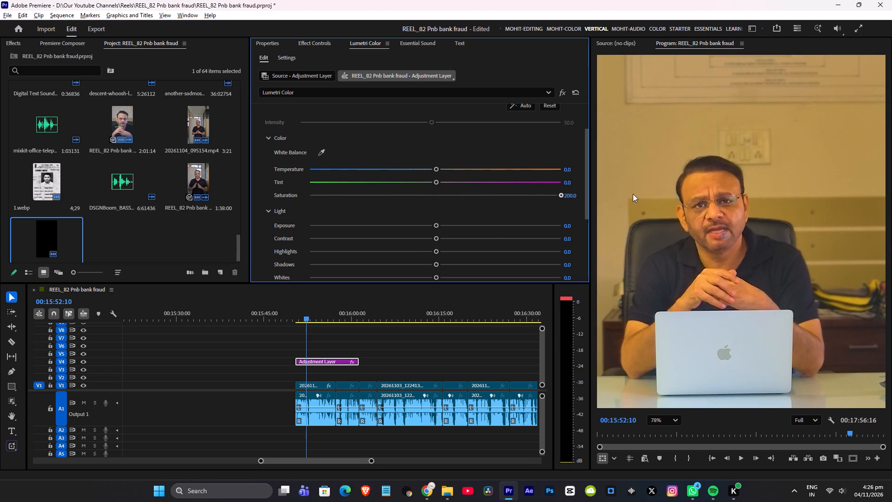
{"action": "left_click_drag", "start_coordinate": [633, 194], "coordinate": [633, 194]}
{"action": "left_click_drag", "start_coordinate": [559, 194], "coordinate": [252, 231]}
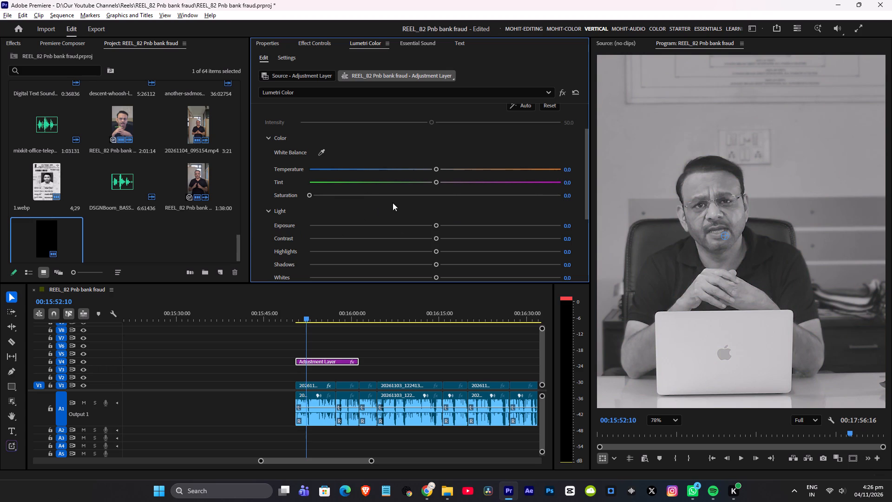
{"action": "double_click", "coordinate": [435, 195]}
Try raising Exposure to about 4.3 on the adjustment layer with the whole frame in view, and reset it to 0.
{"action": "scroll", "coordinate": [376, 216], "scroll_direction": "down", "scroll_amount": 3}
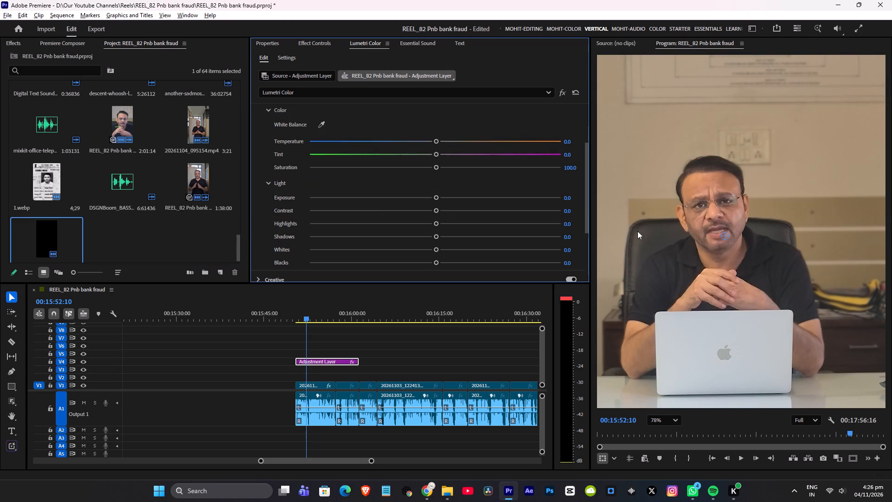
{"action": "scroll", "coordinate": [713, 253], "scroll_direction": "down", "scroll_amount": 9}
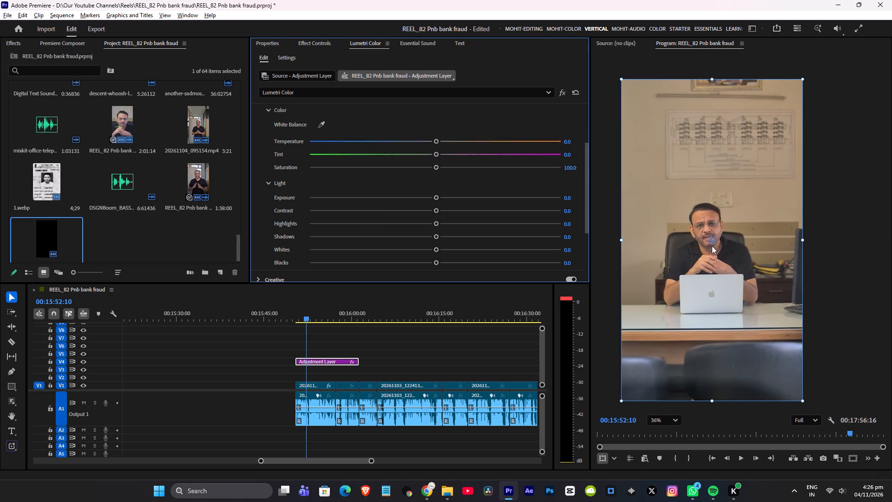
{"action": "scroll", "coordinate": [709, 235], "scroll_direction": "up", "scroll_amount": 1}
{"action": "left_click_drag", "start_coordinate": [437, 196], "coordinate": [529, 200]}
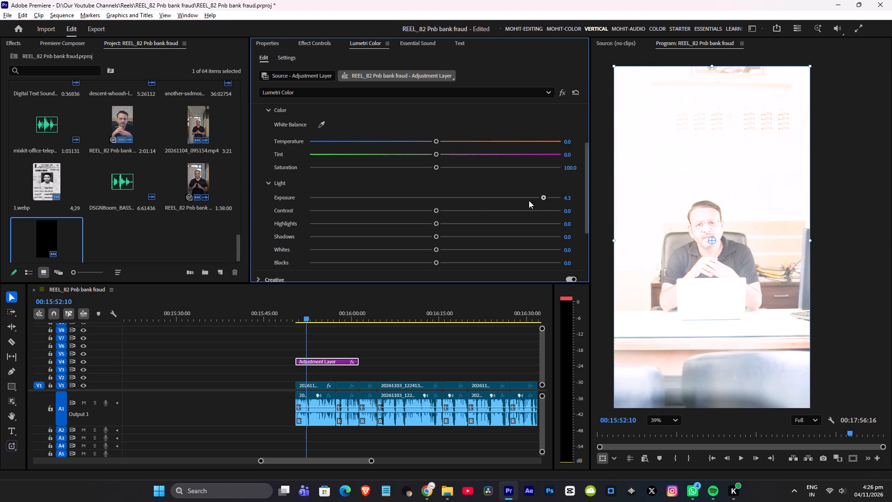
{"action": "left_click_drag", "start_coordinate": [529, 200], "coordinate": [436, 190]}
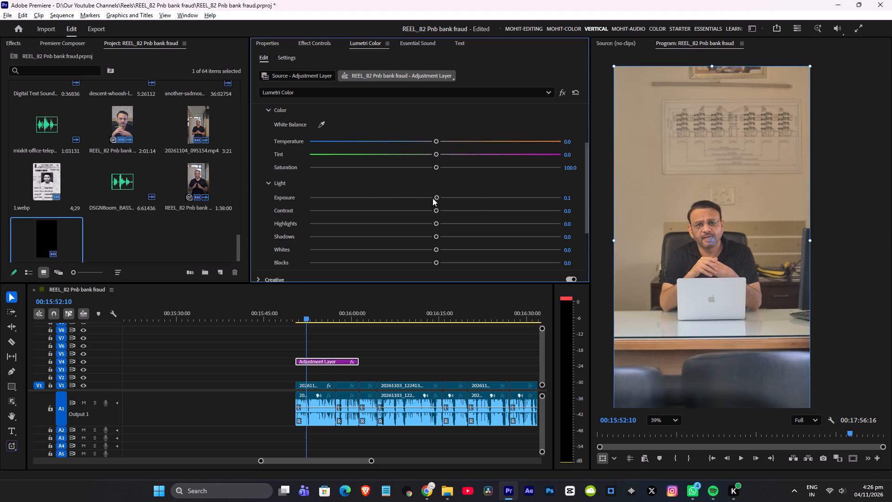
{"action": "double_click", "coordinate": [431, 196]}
Switch to Chrome and search Google for "WHAT IS CONTRAST".
{"action": "left_click", "coordinate": [429, 487]}
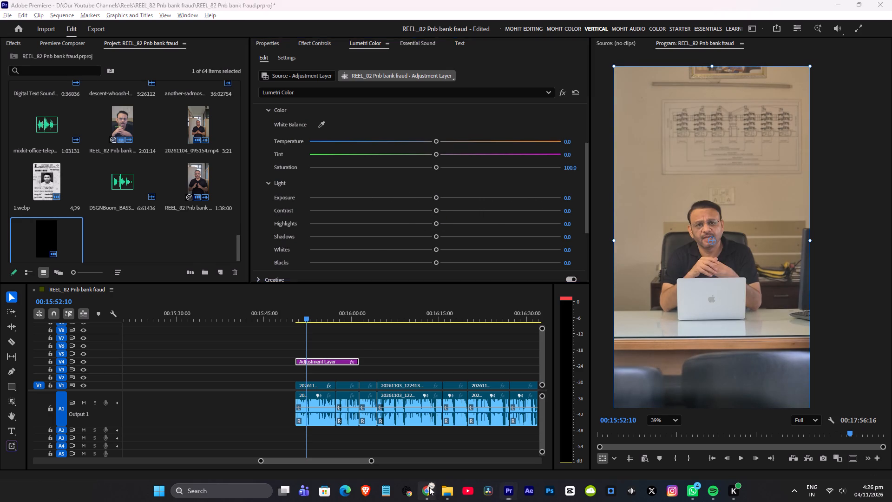
{"action": "left_click_drag", "start_coordinate": [214, 75], "coordinate": [164, 62]}
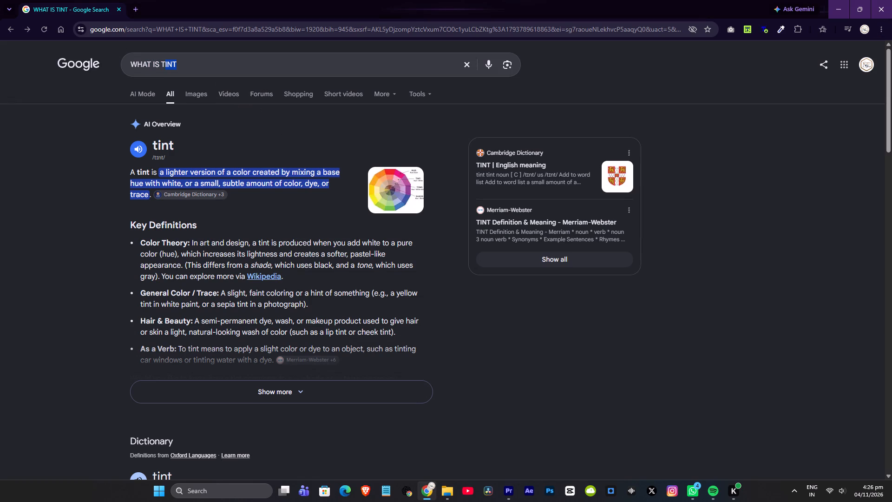
{"action": "left_click_drag", "start_coordinate": [164, 62], "coordinate": [162, 62]}
{"action": "key", "text": "BackSpace"}
{"action": "key", "text": "space"}
{"action": "type", "text": "CONTRAST"}
{"action": "key", "text": "Return"}
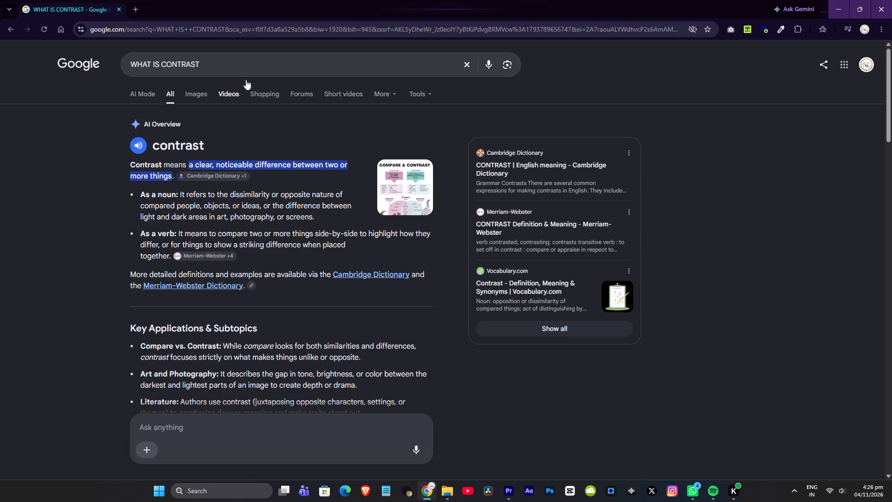
Extend the Google search to "WHAT IS CONTRAST IN COLOR".
{"action": "left_click", "coordinate": [262, 59]}
{"action": "key", "text": "space"}
{"action": "type", "text": "IN COLOR"}
{"action": "key", "text": "Return"}
{"action": "key", "text": "Return"}
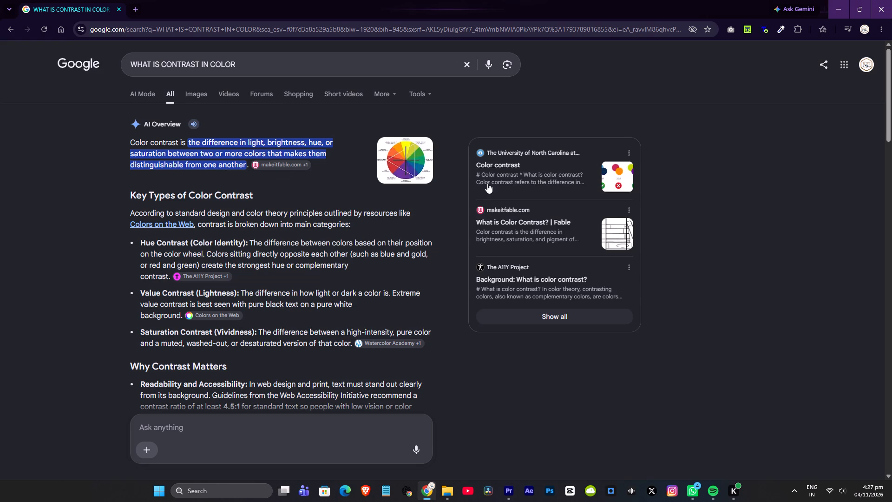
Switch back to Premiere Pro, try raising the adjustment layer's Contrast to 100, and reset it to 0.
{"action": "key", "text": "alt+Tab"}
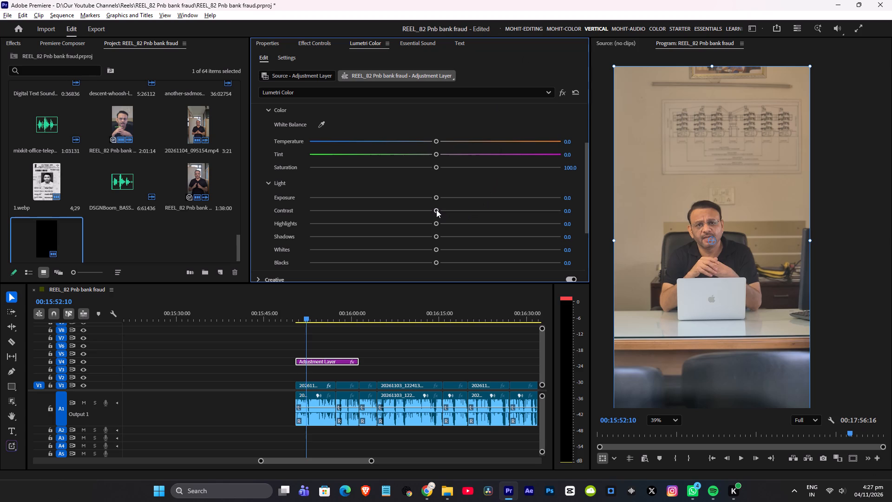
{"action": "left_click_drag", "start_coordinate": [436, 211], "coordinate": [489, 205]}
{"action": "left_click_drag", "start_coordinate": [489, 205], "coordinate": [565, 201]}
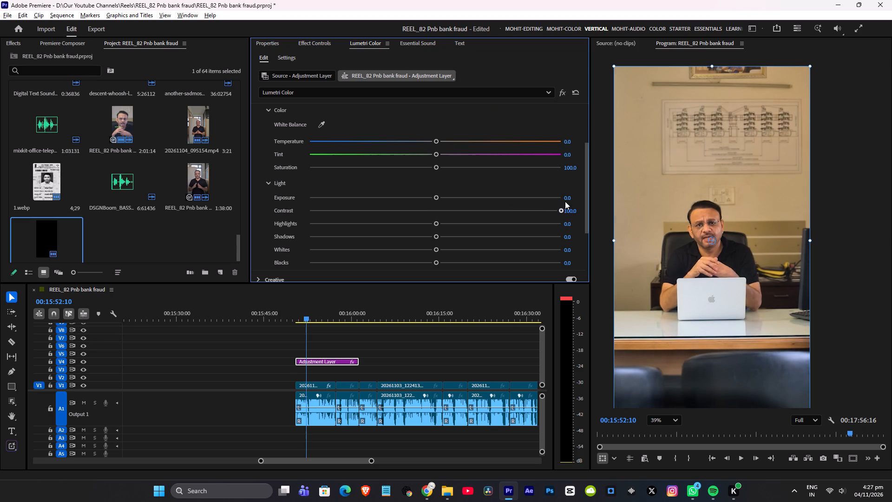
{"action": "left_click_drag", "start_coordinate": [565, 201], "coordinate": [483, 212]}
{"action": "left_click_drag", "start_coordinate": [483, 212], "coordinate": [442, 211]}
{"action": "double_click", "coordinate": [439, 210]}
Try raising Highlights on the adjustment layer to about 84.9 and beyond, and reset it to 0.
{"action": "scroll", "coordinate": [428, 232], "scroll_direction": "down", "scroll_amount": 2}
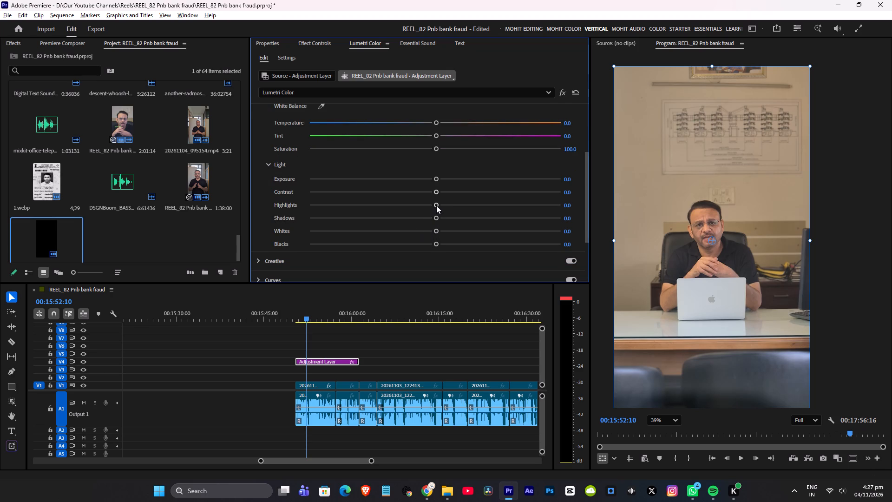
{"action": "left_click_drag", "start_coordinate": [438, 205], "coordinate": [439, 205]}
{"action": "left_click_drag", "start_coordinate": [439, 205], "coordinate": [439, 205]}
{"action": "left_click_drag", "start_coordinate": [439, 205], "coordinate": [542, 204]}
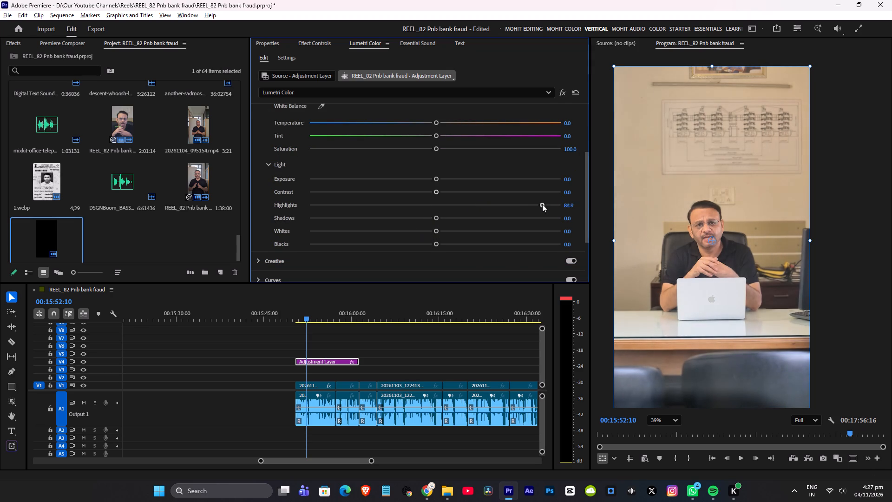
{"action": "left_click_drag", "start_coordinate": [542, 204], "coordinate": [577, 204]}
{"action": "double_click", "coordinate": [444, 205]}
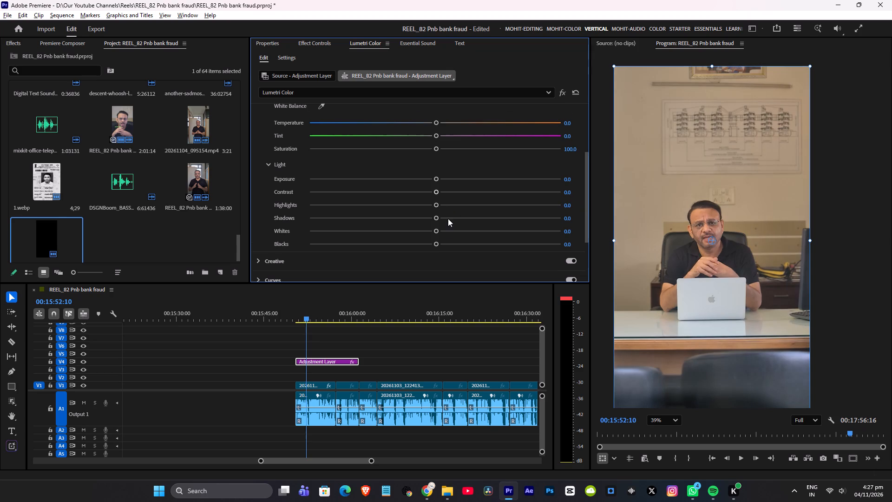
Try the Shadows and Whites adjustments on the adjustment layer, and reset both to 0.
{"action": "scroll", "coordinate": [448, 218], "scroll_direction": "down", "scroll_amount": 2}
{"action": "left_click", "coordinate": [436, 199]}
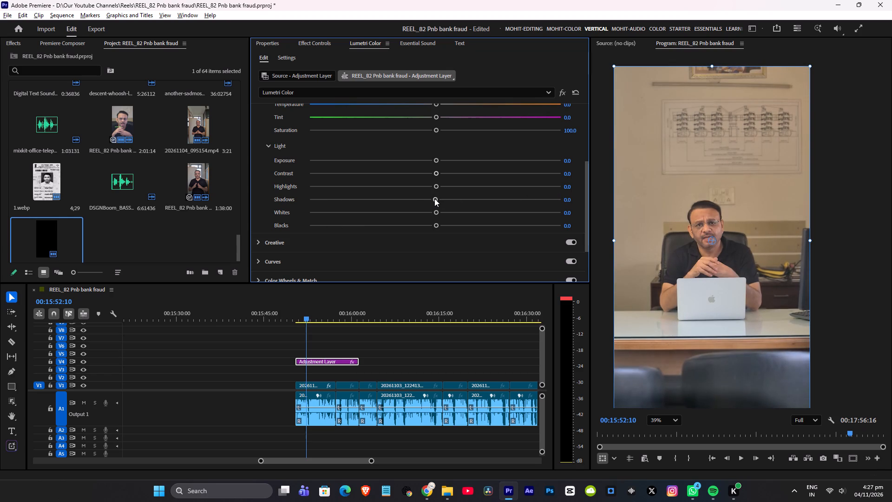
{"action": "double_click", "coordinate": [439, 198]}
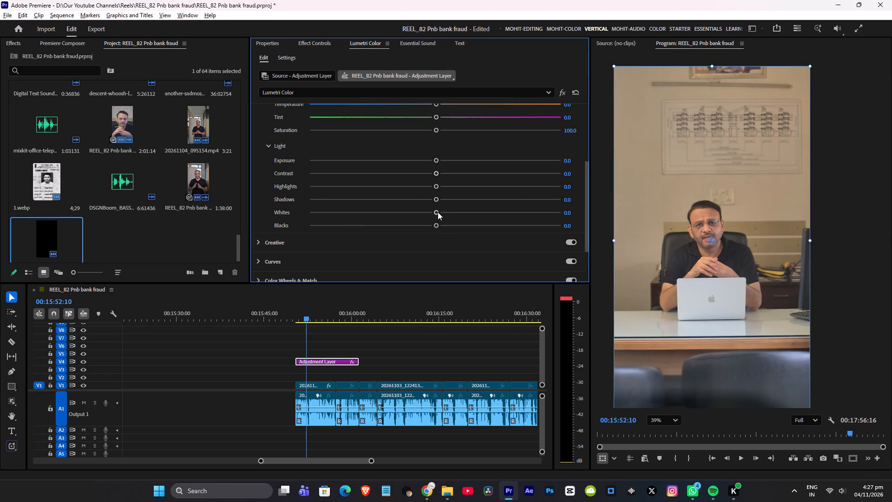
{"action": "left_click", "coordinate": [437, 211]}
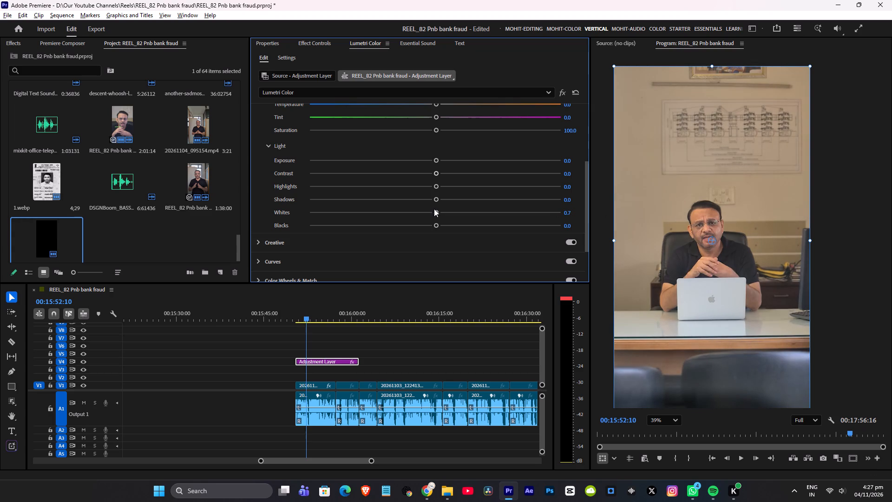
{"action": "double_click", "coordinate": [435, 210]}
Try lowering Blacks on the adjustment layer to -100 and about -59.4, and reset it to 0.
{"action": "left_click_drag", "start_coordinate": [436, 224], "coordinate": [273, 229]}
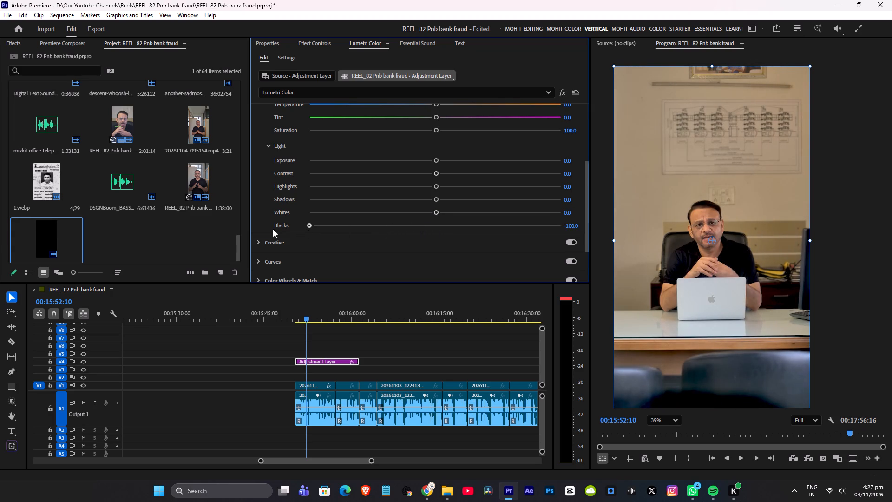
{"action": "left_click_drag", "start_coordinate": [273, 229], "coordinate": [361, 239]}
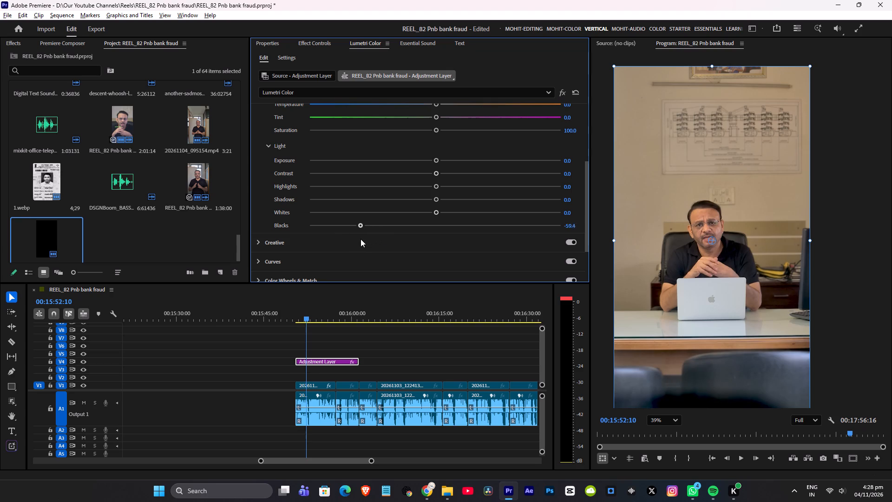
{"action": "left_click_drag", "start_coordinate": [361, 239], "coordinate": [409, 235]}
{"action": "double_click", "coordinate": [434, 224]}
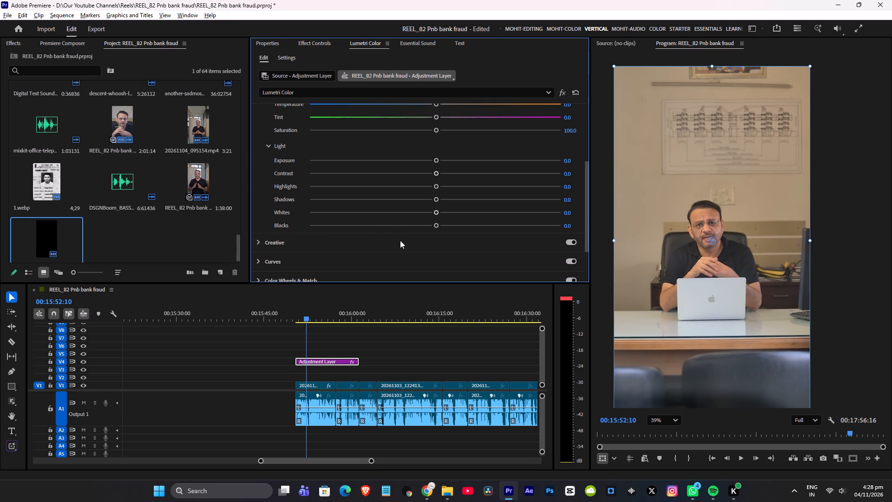
Look over the remaining Lumetri sections, expand Curves, and examine the Hue vs Sat and Hue vs Hue curves.
{"action": "scroll", "coordinate": [329, 251], "scroll_direction": "down", "scroll_amount": 7}
{"action": "scroll", "coordinate": [309, 197], "scroll_direction": "up", "scroll_amount": 6}
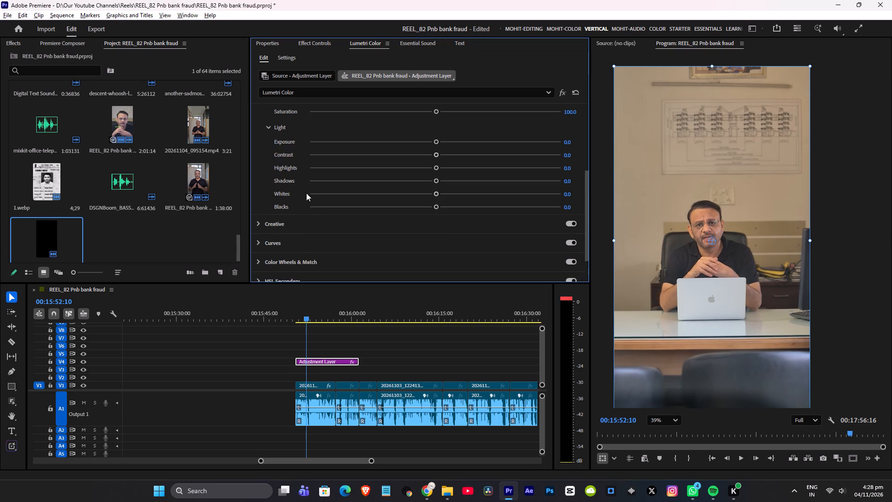
{"action": "scroll", "coordinate": [306, 193], "scroll_direction": "up", "scroll_amount": 4}
{"action": "scroll", "coordinate": [276, 208], "scroll_direction": "down", "scroll_amount": 8}
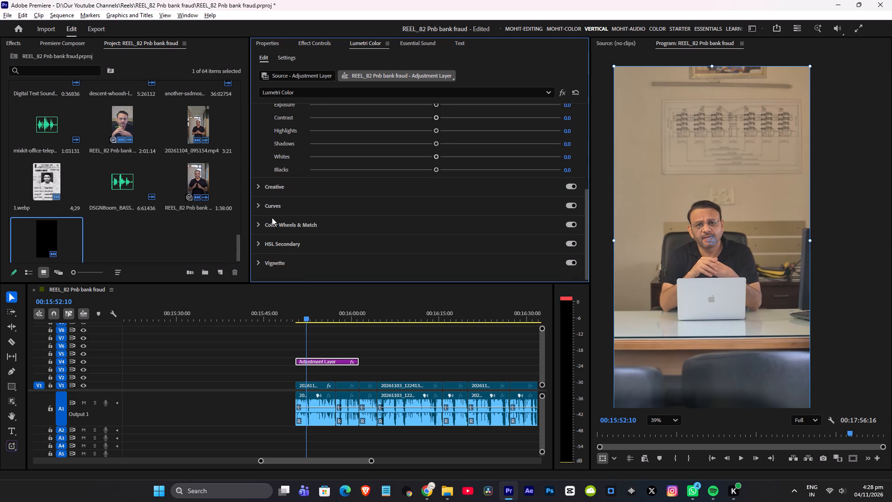
{"action": "scroll", "coordinate": [272, 218], "scroll_direction": "down", "scroll_amount": 2}
{"action": "left_click", "coordinate": [258, 197]}
{"action": "scroll", "coordinate": [406, 221], "scroll_direction": "down", "scroll_amount": 2}
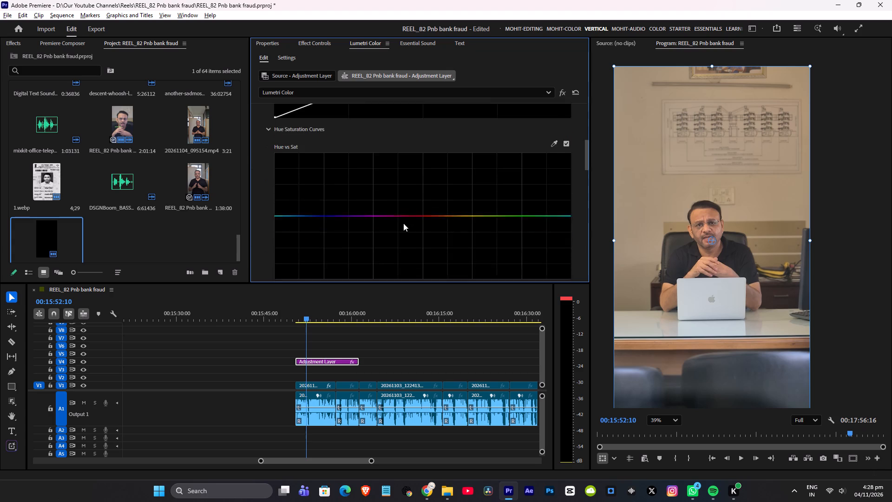
{"action": "scroll", "coordinate": [403, 223], "scroll_direction": "down", "scroll_amount": 18}
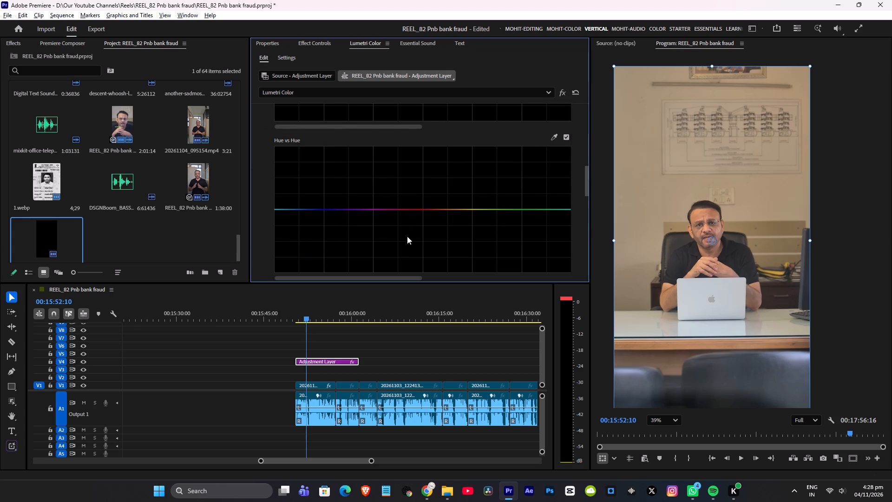
{"action": "scroll", "coordinate": [318, 146], "scroll_direction": "up", "scroll_amount": 1}
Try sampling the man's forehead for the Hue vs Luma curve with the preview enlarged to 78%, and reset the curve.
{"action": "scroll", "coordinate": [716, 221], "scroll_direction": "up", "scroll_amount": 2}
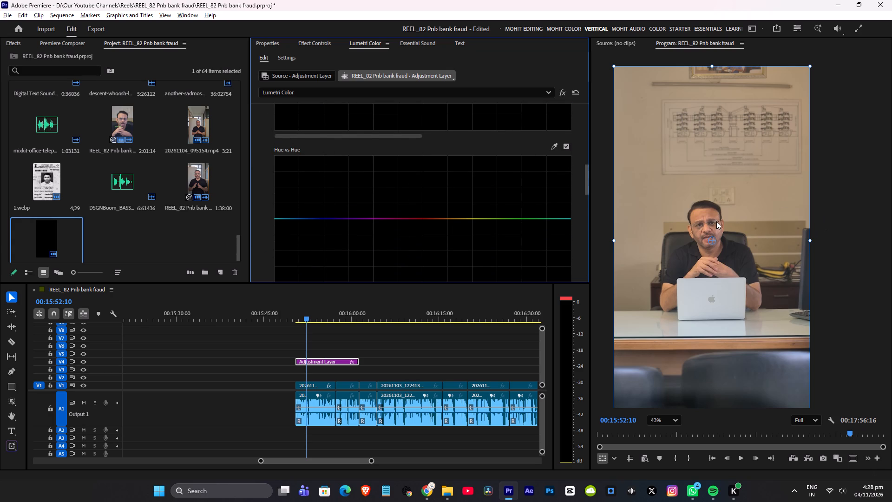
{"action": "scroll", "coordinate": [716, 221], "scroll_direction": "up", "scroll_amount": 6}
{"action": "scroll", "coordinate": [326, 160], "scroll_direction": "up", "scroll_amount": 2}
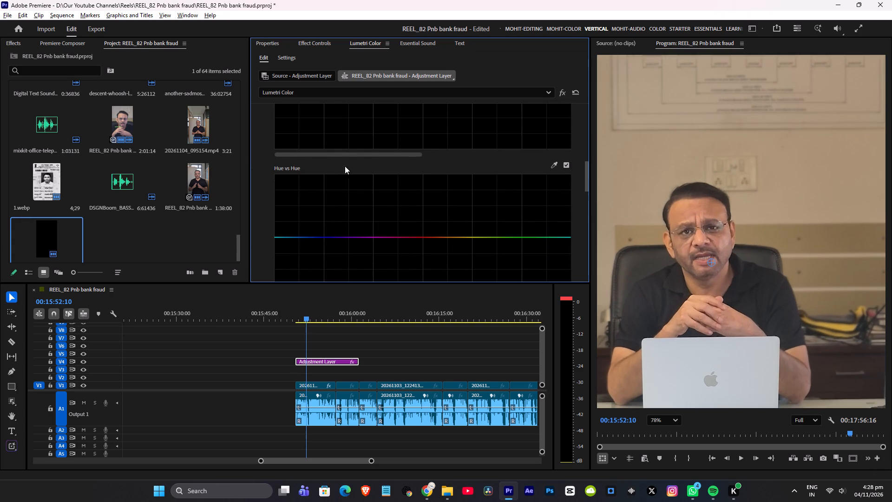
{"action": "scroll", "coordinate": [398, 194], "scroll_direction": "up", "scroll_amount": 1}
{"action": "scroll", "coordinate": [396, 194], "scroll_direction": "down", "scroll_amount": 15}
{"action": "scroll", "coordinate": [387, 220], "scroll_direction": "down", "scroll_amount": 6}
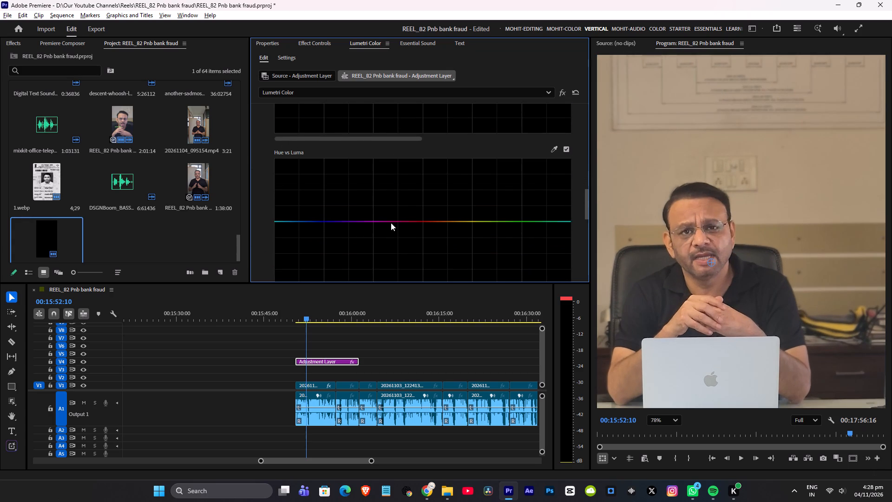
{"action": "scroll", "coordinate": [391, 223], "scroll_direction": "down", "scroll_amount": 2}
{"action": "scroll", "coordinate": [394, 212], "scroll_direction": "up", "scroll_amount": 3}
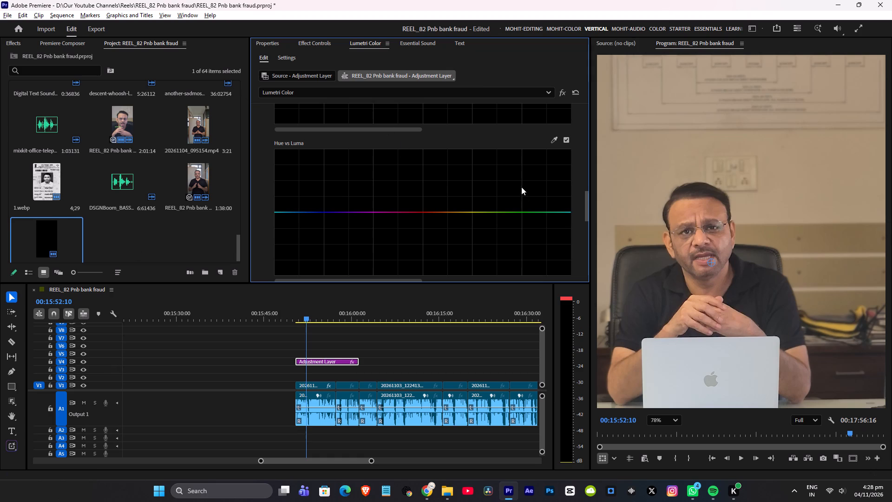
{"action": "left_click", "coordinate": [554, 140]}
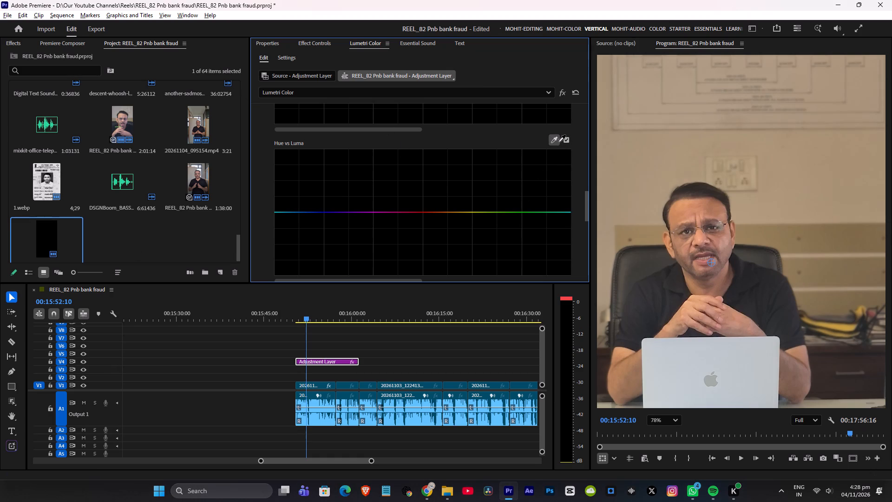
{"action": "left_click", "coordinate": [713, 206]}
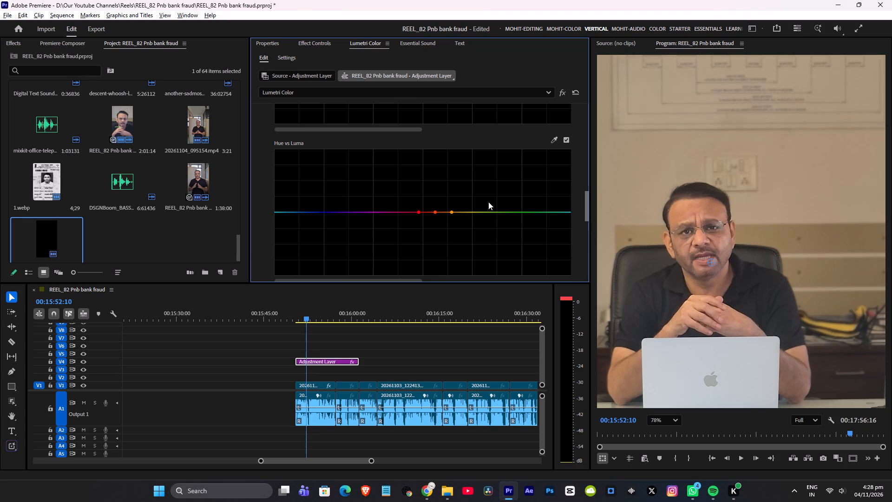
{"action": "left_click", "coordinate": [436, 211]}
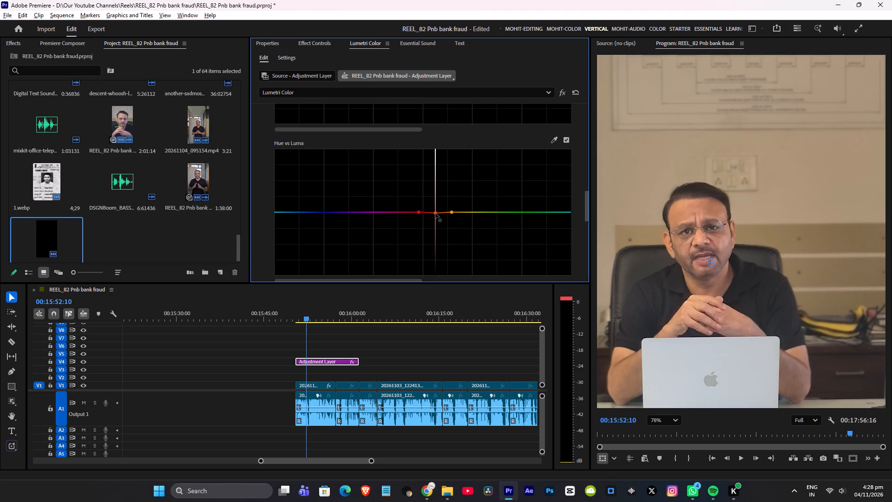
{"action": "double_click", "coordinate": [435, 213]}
Sample the man's forehead for the Hue vs Luma curve and raise the middle orange-red point slightly to brighten the skin.
{"action": "scroll", "coordinate": [695, 245], "scroll_direction": "up", "scroll_amount": 3}
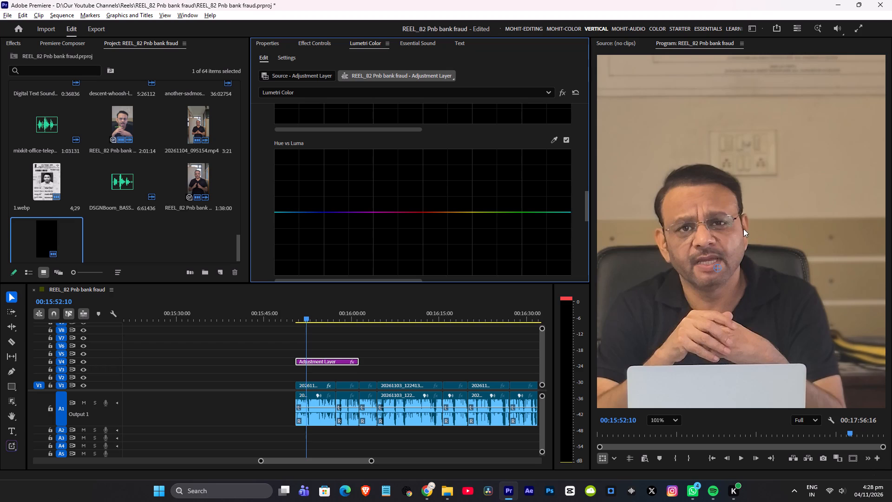
{"action": "left_click", "coordinate": [557, 139]}
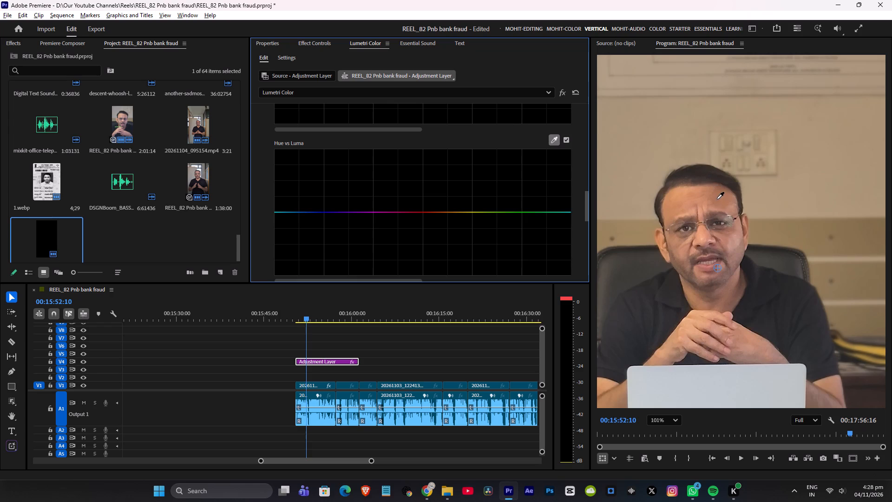
{"action": "left_click", "coordinate": [718, 199]}
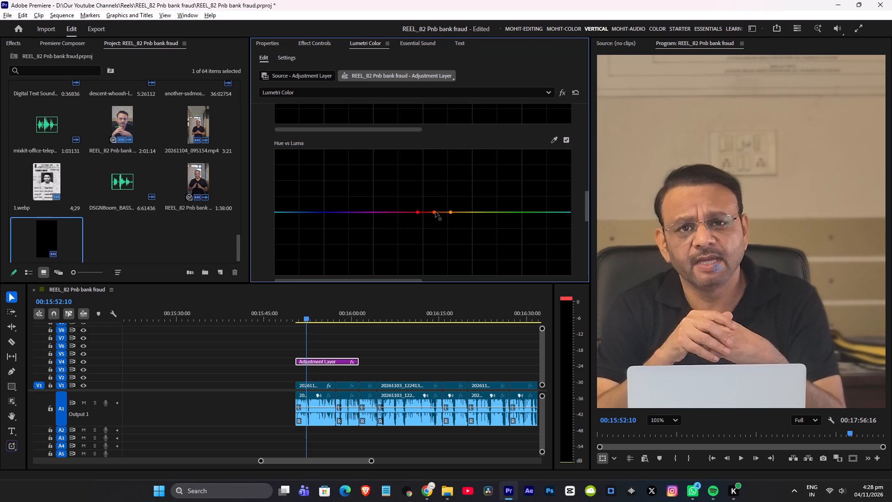
{"action": "left_click_drag", "start_coordinate": [434, 212], "coordinate": [435, 208]}
{"action": "left_click_drag", "start_coordinate": [435, 208], "coordinate": [435, 208]}
{"action": "left_click_drag", "start_coordinate": [435, 208], "coordinate": [433, 209]}
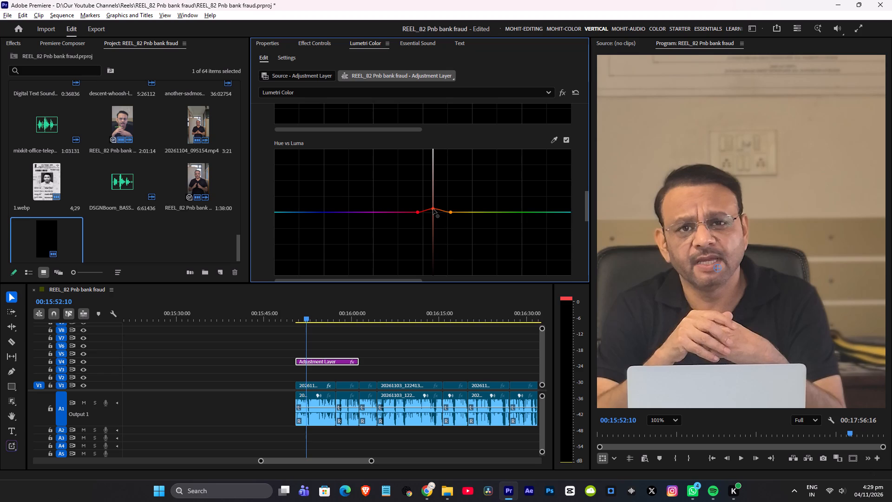
{"action": "left_click_drag", "start_coordinate": [433, 209], "coordinate": [433, 209]}
{"action": "left_click_drag", "start_coordinate": [433, 209], "coordinate": [433, 203]}
{"action": "left_click_drag", "start_coordinate": [433, 203], "coordinate": [433, 170]}
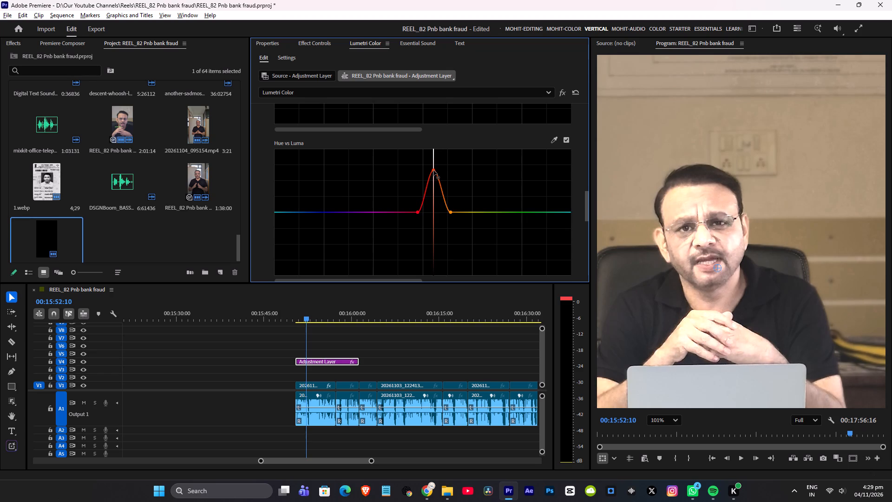
{"action": "left_click_drag", "start_coordinate": [433, 170], "coordinate": [434, 192]}
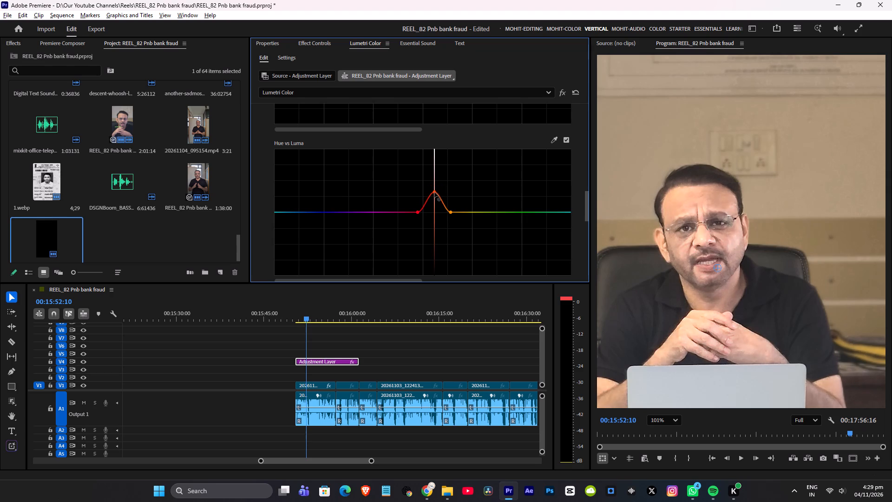
{"action": "left_click_drag", "start_coordinate": [434, 192], "coordinate": [434, 201]}
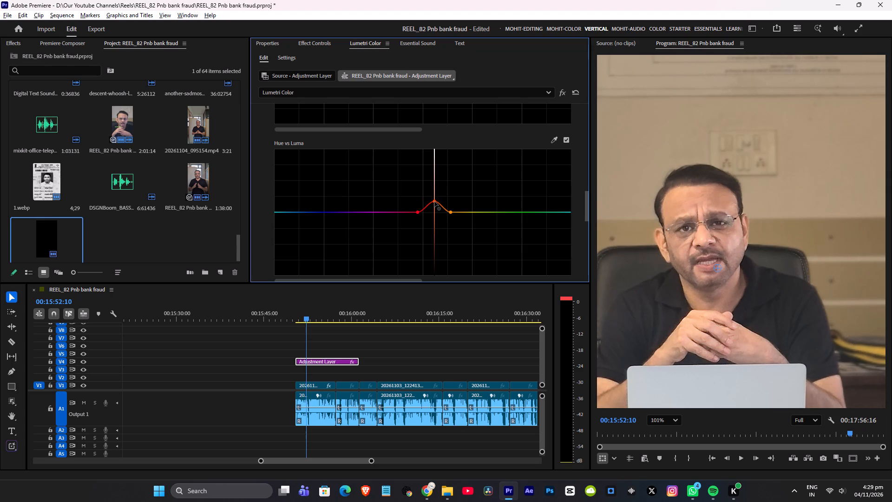
{"action": "left_click_drag", "start_coordinate": [434, 201], "coordinate": [433, 202]}
{"action": "left_click_drag", "start_coordinate": [433, 202], "coordinate": [434, 201]}
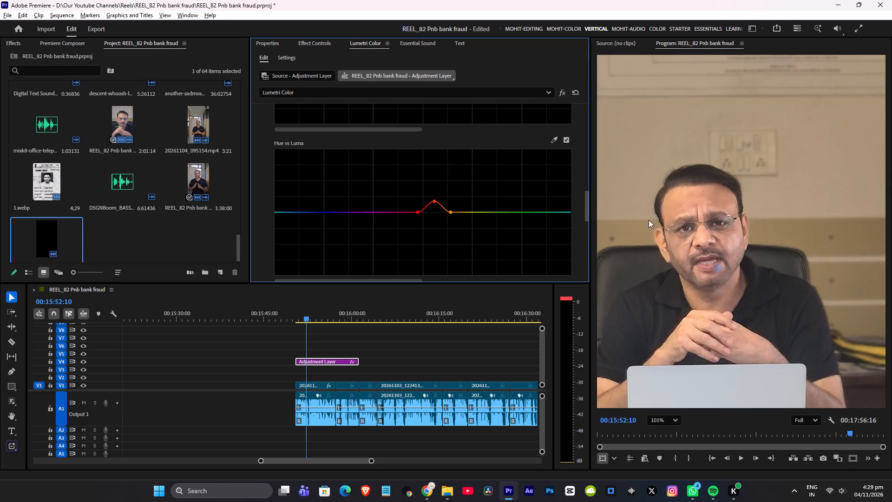
Examine the brightened skin in the preview at several magnifications, and look over the neighbouring hue and saturation curves.
{"action": "scroll", "coordinate": [752, 212], "scroll_direction": "down", "scroll_amount": 7}
{"action": "scroll", "coordinate": [730, 212], "scroll_direction": "up", "scroll_amount": 4}
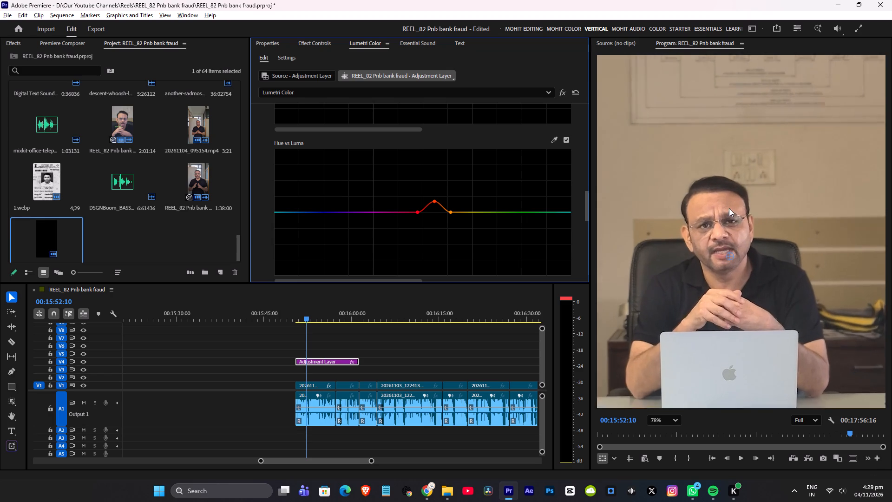
{"action": "scroll", "coordinate": [729, 208], "scroll_direction": "up", "scroll_amount": 1}
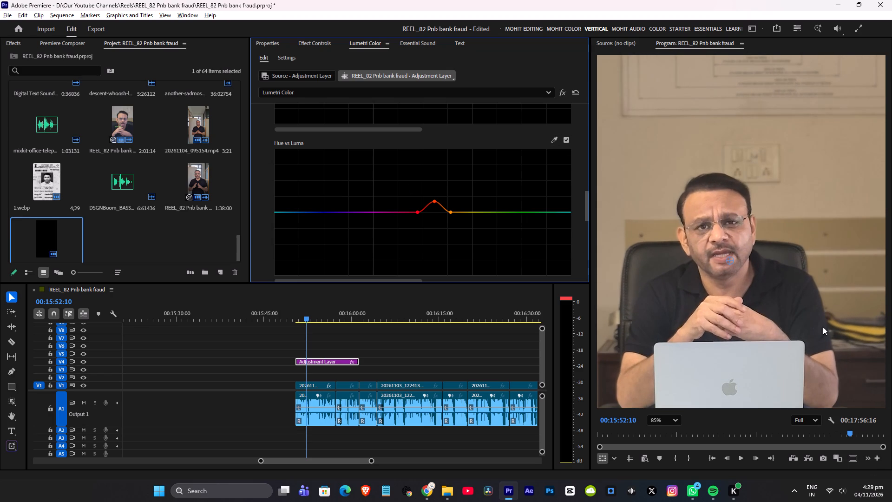
{"action": "scroll", "coordinate": [749, 280], "scroll_direction": "down", "scroll_amount": 3}
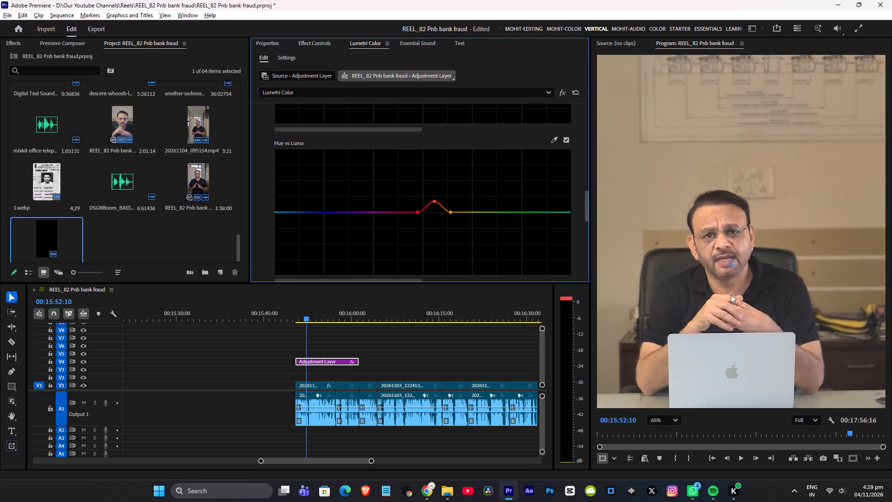
{"action": "scroll", "coordinate": [719, 271], "scroll_direction": "up", "scroll_amount": 4}
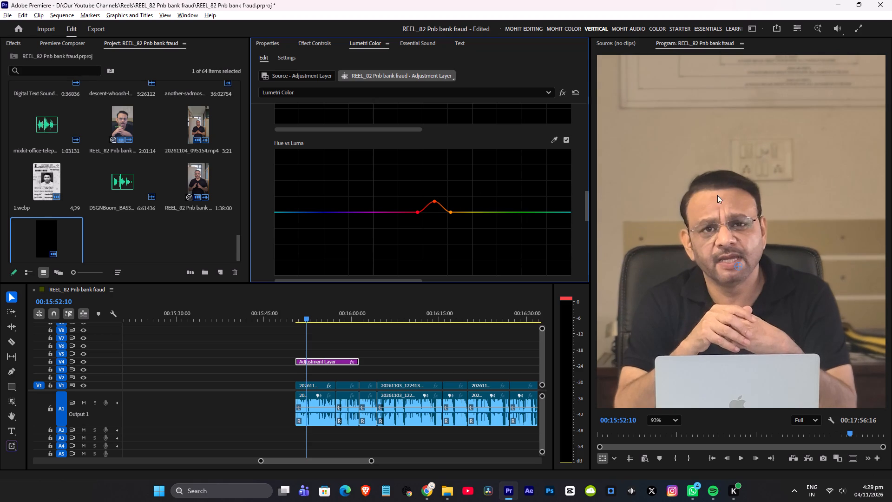
{"action": "scroll", "coordinate": [739, 198], "scroll_direction": "up", "scroll_amount": 3}
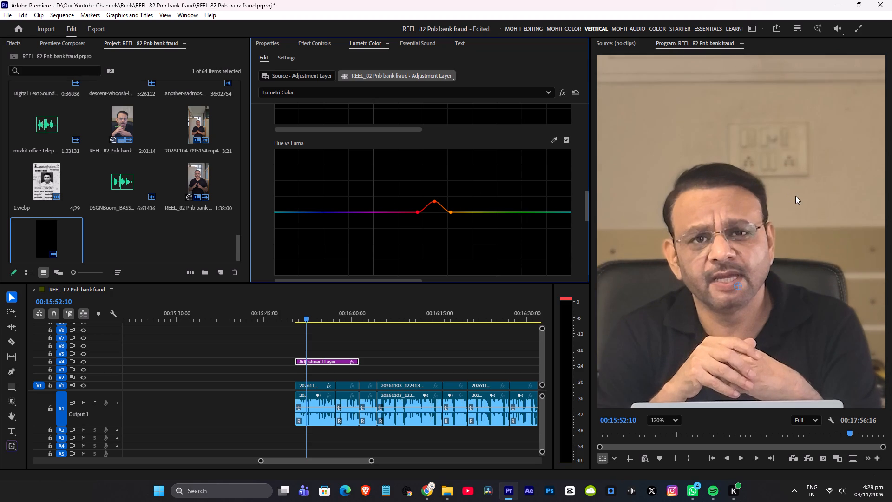
{"action": "scroll", "coordinate": [801, 200], "scroll_direction": "up", "scroll_amount": 2}
{"action": "scroll", "coordinate": [478, 240], "scroll_direction": "down", "scroll_amount": 2}
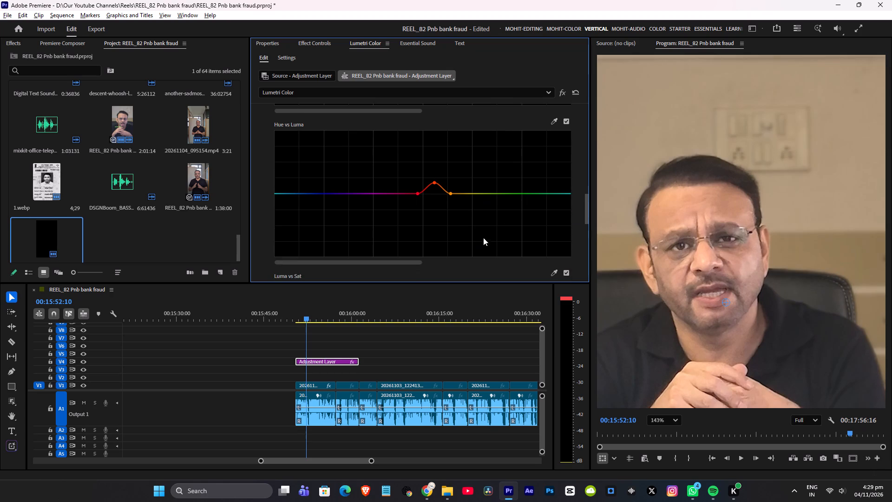
{"action": "scroll", "coordinate": [506, 219], "scroll_direction": "up", "scroll_amount": 3}
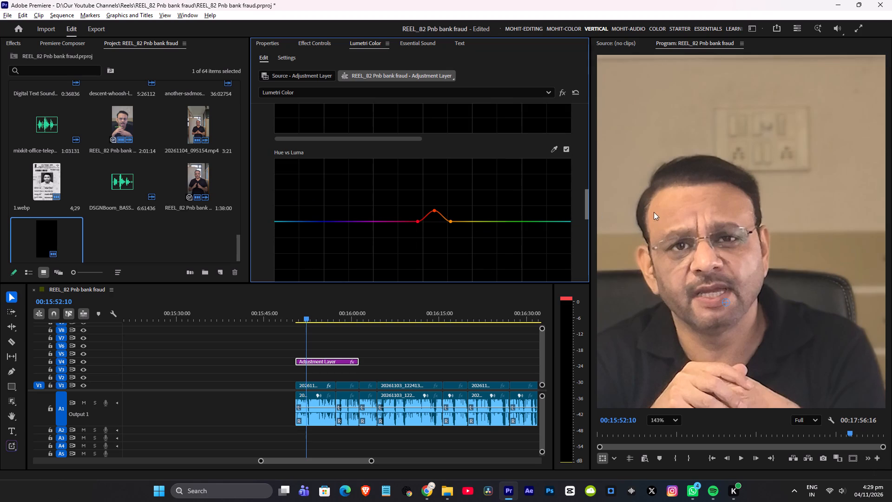
{"action": "scroll", "coordinate": [740, 211], "scroll_direction": "down", "scroll_amount": 4}
{"action": "scroll", "coordinate": [463, 175], "scroll_direction": "up", "scroll_amount": 11}
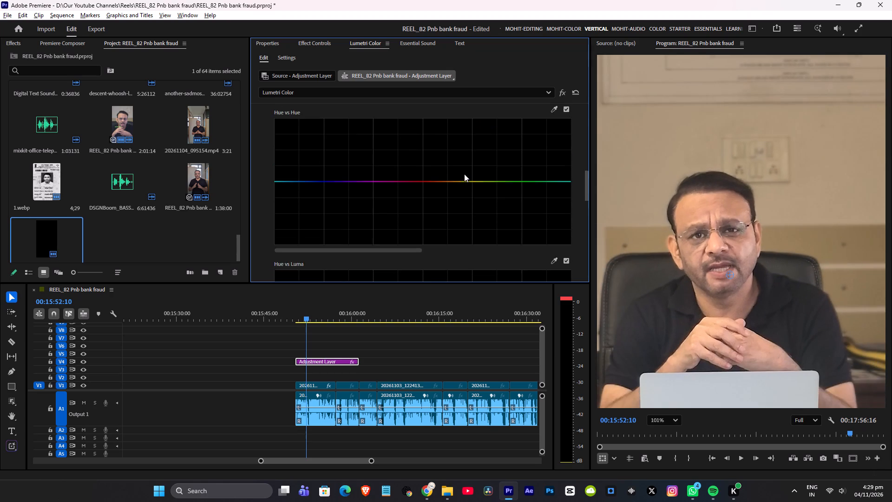
{"action": "scroll", "coordinate": [464, 174], "scroll_direction": "up", "scroll_amount": 20}
{"action": "scroll", "coordinate": [464, 174], "scroll_direction": "up", "scroll_amount": 8}
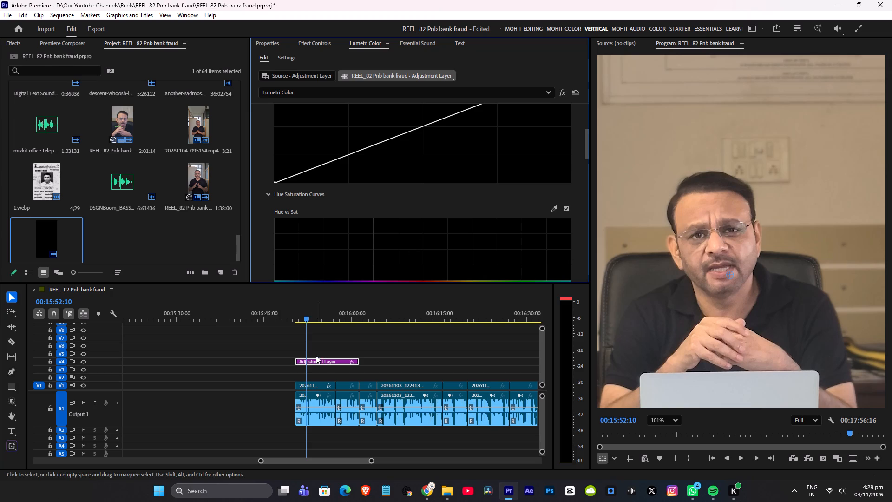
Search the effects for "beauty" and apply the Digital Anarchy Beauty Box effect to the adjustment layer on V4.
{"action": "left_click", "coordinate": [8, 43]}
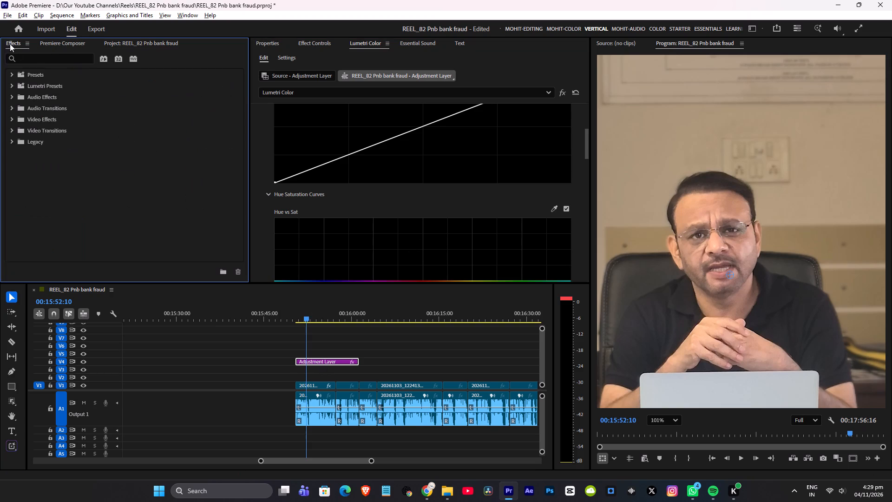
{"action": "left_click", "coordinate": [39, 60]}
{"action": "type", "text": "beau"}
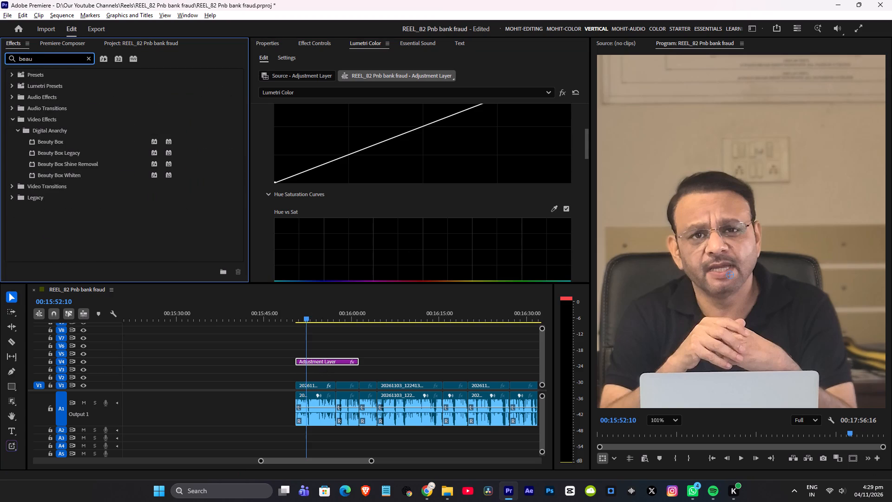
{"action": "type", "text": "ty"}
{"action": "left_click_drag", "start_coordinate": [31, 139], "coordinate": [367, 295]}
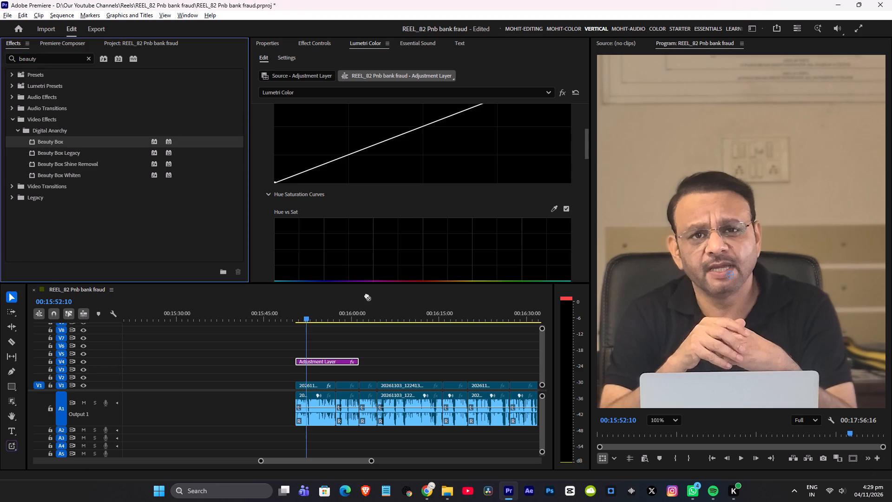
{"action": "left_click_drag", "start_coordinate": [367, 295], "coordinate": [335, 361]}
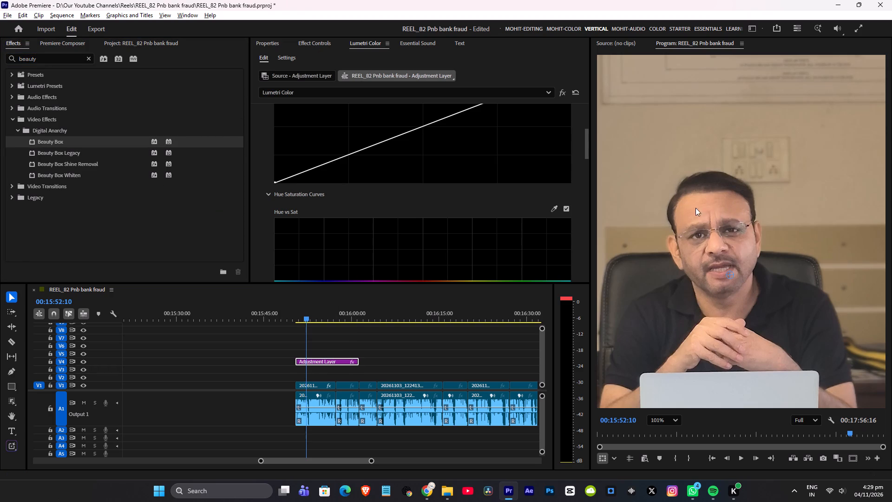
Set the adjustment layer's Beauty Box Smoothing Amount to 5.
{"action": "left_click", "coordinate": [322, 42]}
{"action": "scroll", "coordinate": [558, 190], "scroll_direction": "down", "scroll_amount": 20}
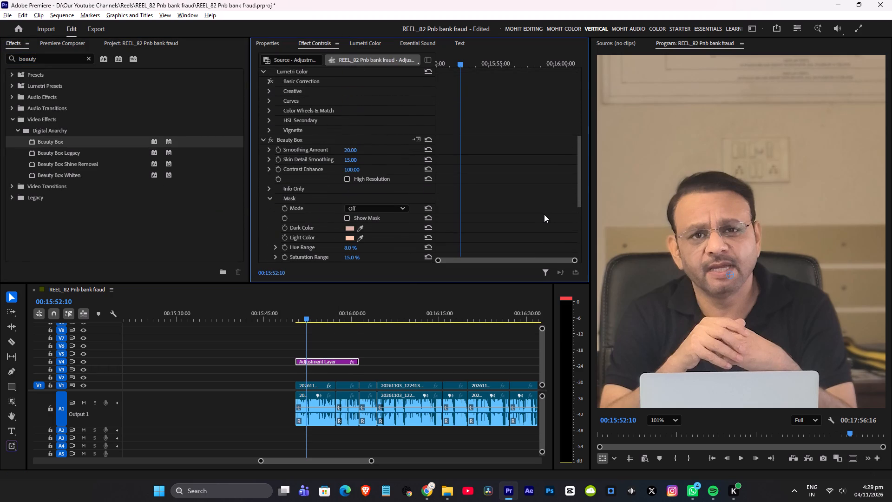
{"action": "scroll", "coordinate": [534, 211], "scroll_direction": "down", "scroll_amount": 1}
{"action": "left_click", "coordinate": [349, 139]}
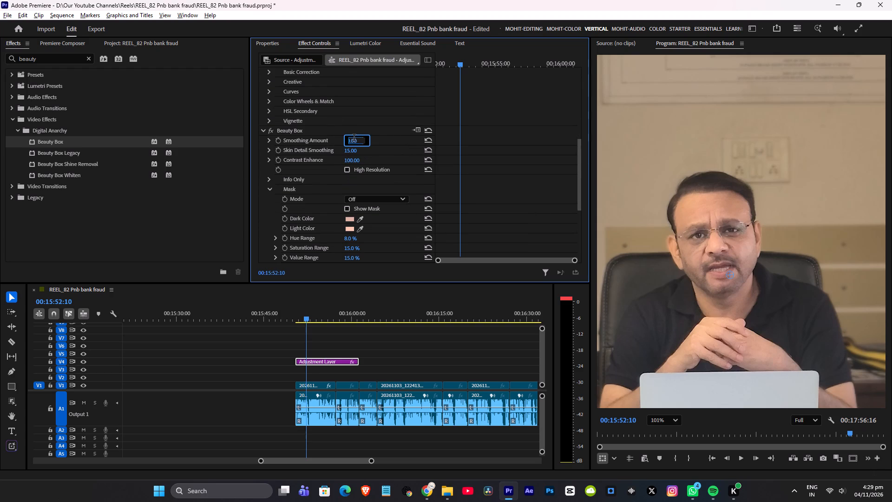
{"action": "key", "text": "5"}
{"action": "key", "text": "Return"}
Toggle Beauty Box off and on to compare the skin, and check the wider shot with the effect selected.
{"action": "left_click", "coordinate": [272, 132]}
{"action": "left_click", "coordinate": [272, 132]}
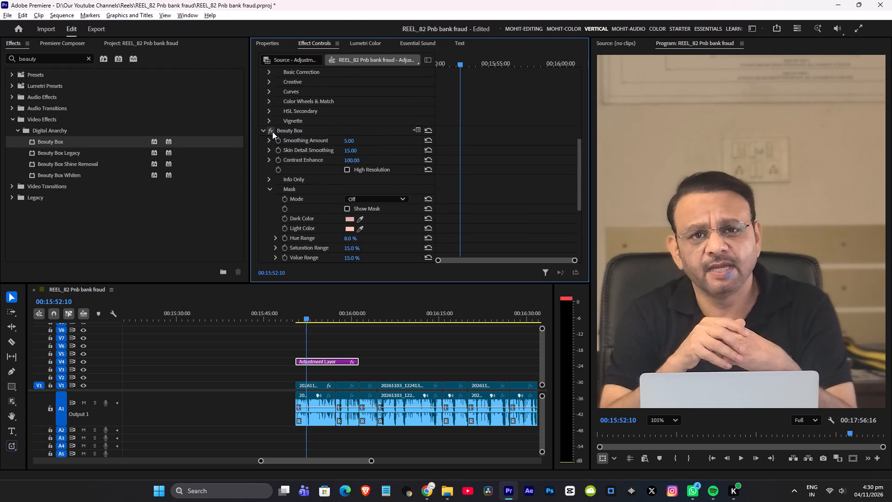
{"action": "left_click", "coordinate": [311, 130]}
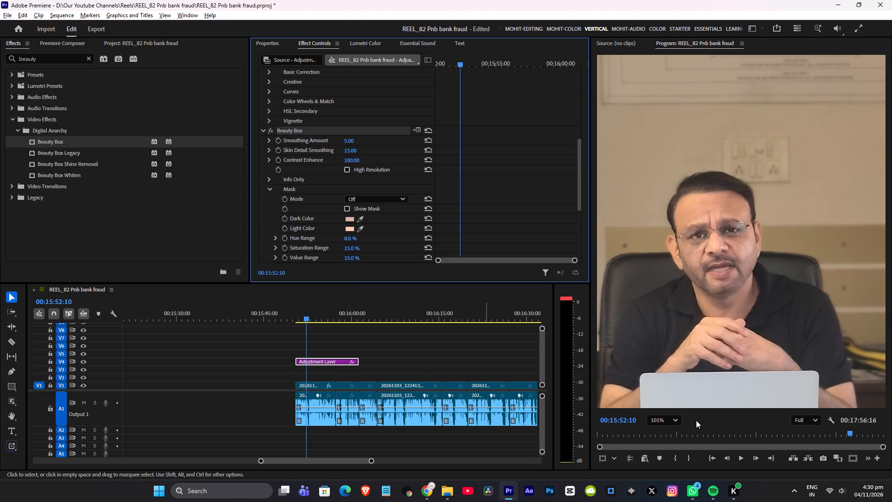
{"action": "scroll", "coordinate": [763, 177], "scroll_direction": "down", "scroll_amount": 6}
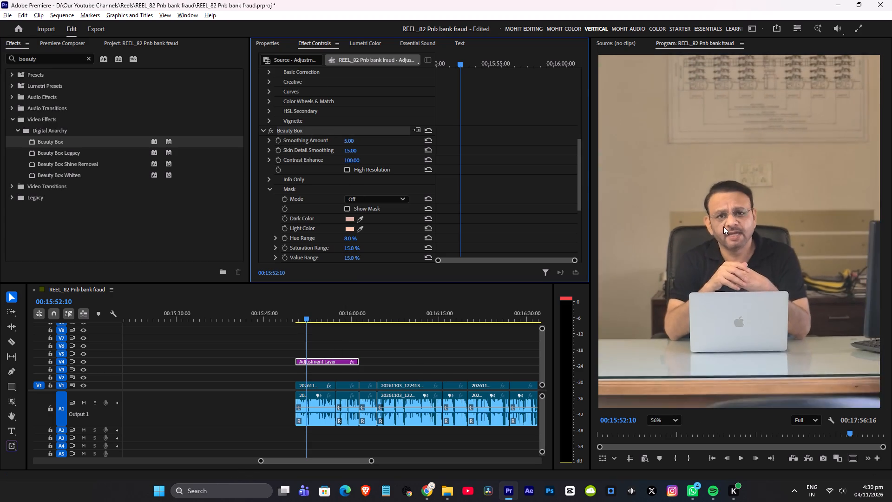
Sample the man's forehead skin tone for the Hue vs Sat curve in the adjustment layer's Lumetri Color.
{"action": "scroll", "coordinate": [723, 226], "scroll_direction": "down", "scroll_amount": 4}
{"action": "scroll", "coordinate": [745, 162], "scroll_direction": "up", "scroll_amount": 3}
{"action": "scroll", "coordinate": [435, 146], "scroll_direction": "up", "scroll_amount": 13}
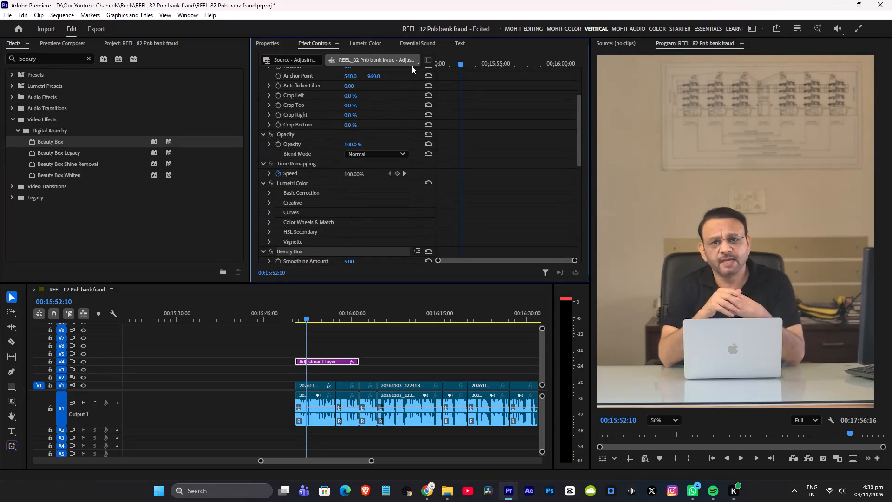
{"action": "left_click", "coordinate": [370, 39]}
{"action": "scroll", "coordinate": [367, 138], "scroll_direction": "up", "scroll_amount": 7}
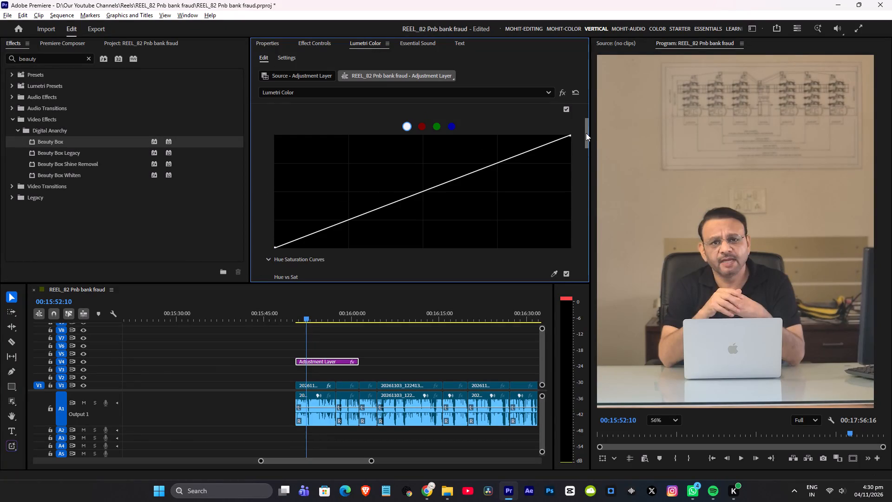
{"action": "left_click_drag", "start_coordinate": [586, 133], "coordinate": [581, 83]}
{"action": "scroll", "coordinate": [402, 152], "scroll_direction": "down", "scroll_amount": 10}
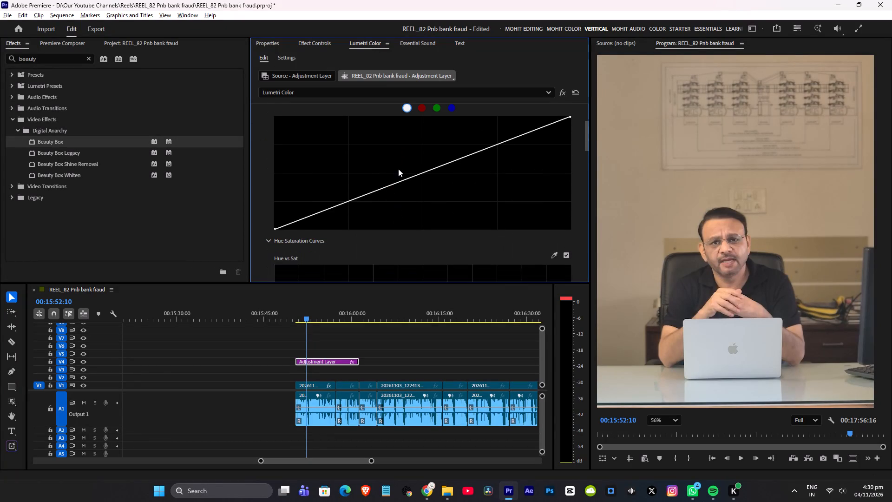
{"action": "scroll", "coordinate": [401, 167], "scroll_direction": "down", "scroll_amount": 8}
{"action": "scroll", "coordinate": [410, 214], "scroll_direction": "down", "scroll_amount": 2}
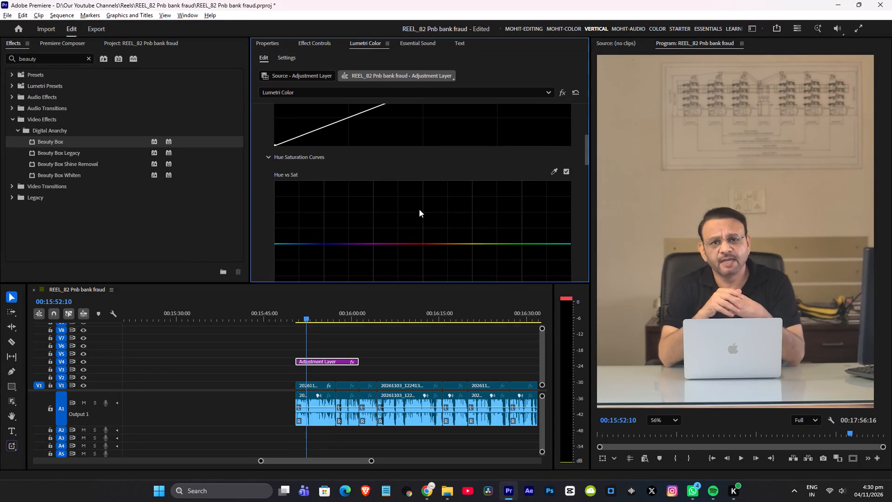
{"action": "scroll", "coordinate": [375, 160], "scroll_direction": "up", "scroll_amount": 5}
{"action": "scroll", "coordinate": [738, 216], "scroll_direction": "up", "scroll_amount": 5}
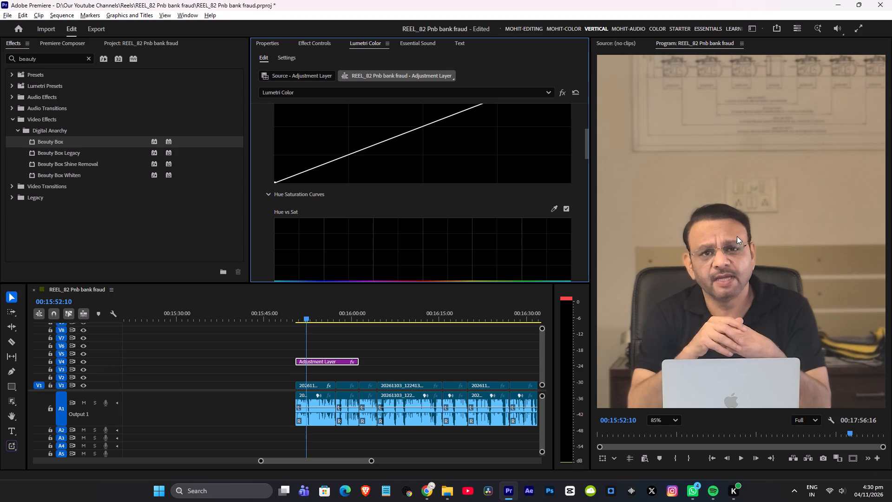
{"action": "scroll", "coordinate": [336, 200], "scroll_direction": "up", "scroll_amount": 8}
{"action": "scroll", "coordinate": [496, 199], "scroll_direction": "down", "scroll_amount": 9}
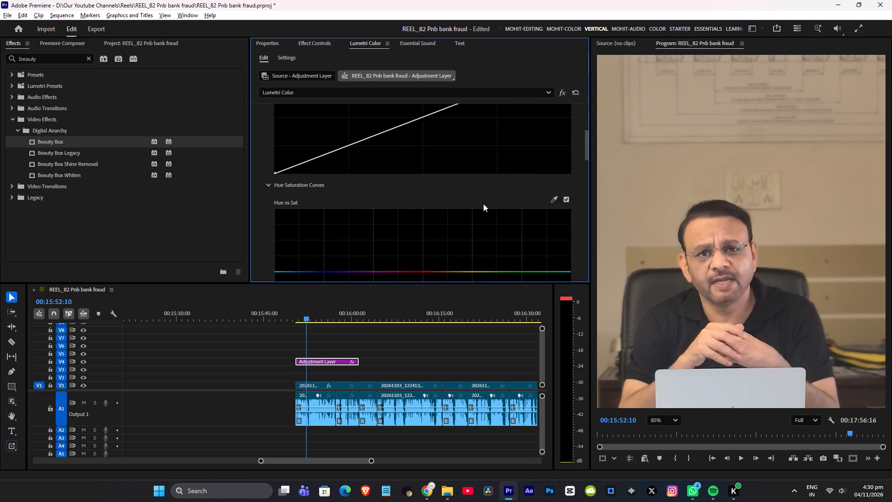
{"action": "scroll", "coordinate": [480, 206], "scroll_direction": "up", "scroll_amount": 19}
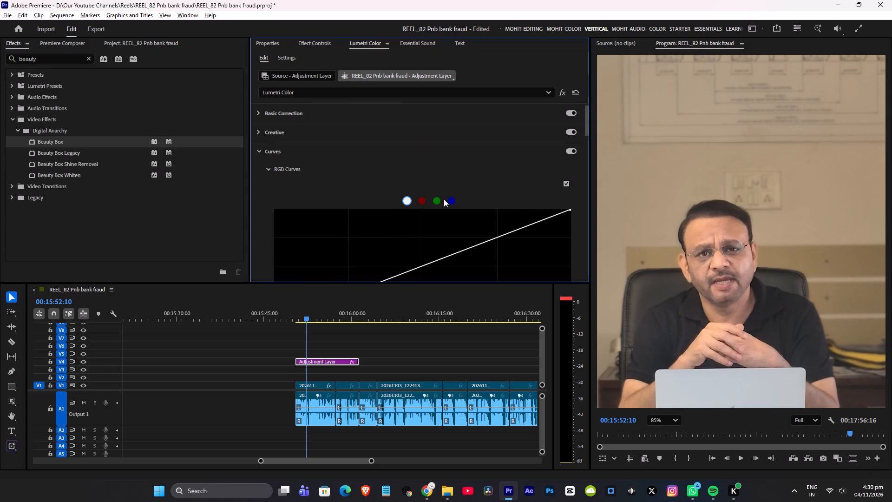
{"action": "scroll", "coordinate": [439, 198], "scroll_direction": "down", "scroll_amount": 19}
{"action": "left_click", "coordinate": [556, 171]}
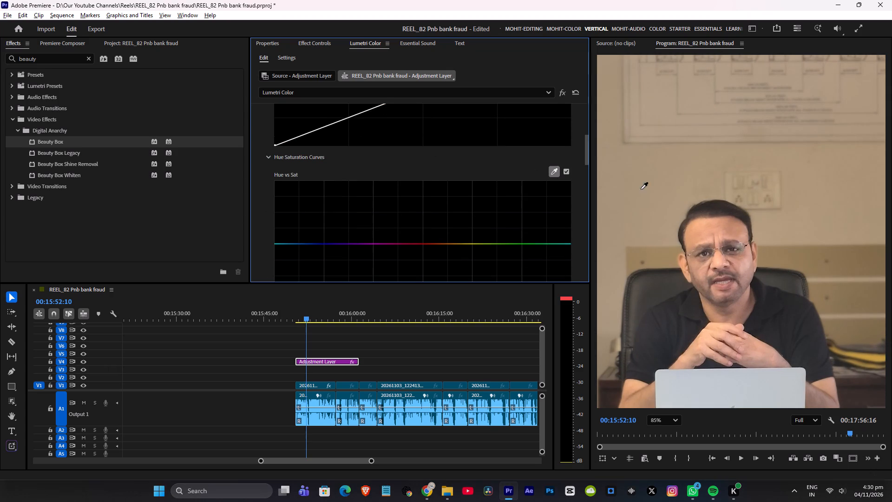
{"action": "left_click", "coordinate": [734, 227]}
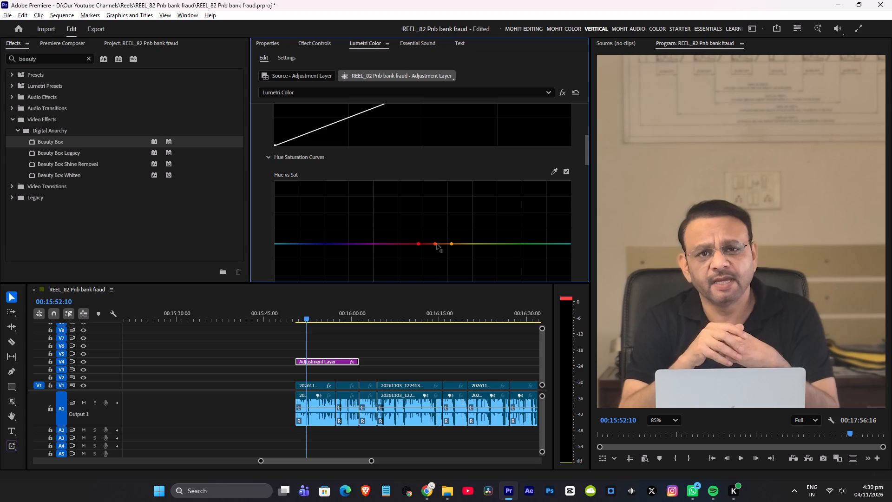
Pull the middle skin-tone point of the Hue vs Sat curve slightly below the line to gently desaturate the skin.
{"action": "left_click_drag", "start_coordinate": [437, 244], "coordinate": [439, 284]}
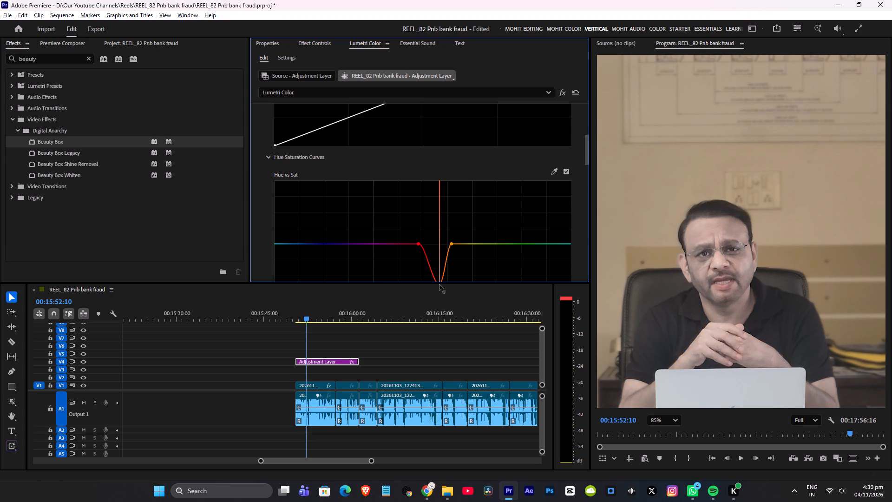
{"action": "left_click_drag", "start_coordinate": [439, 284], "coordinate": [444, 296]}
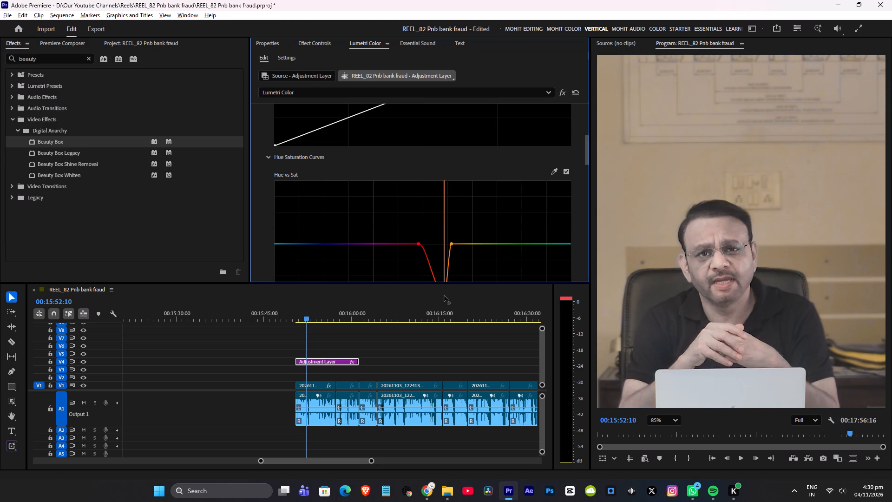
{"action": "left_click_drag", "start_coordinate": [444, 296], "coordinate": [436, 255]}
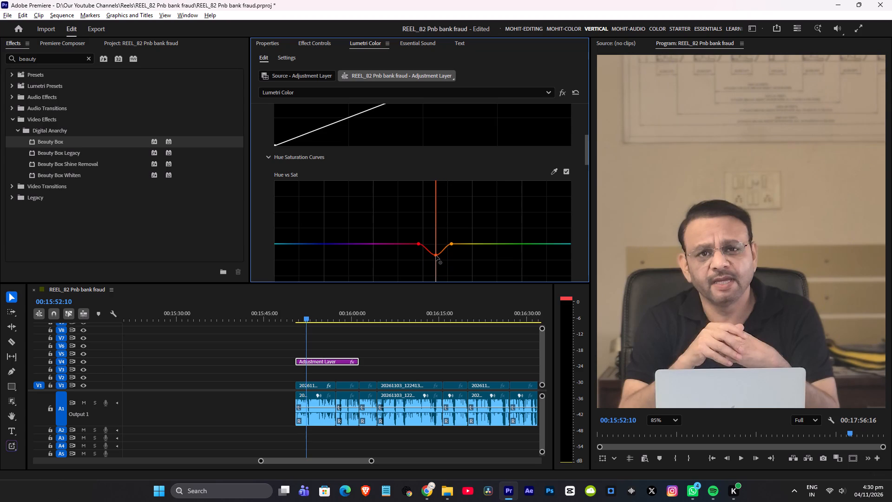
{"action": "left_click_drag", "start_coordinate": [436, 255], "coordinate": [438, 255]}
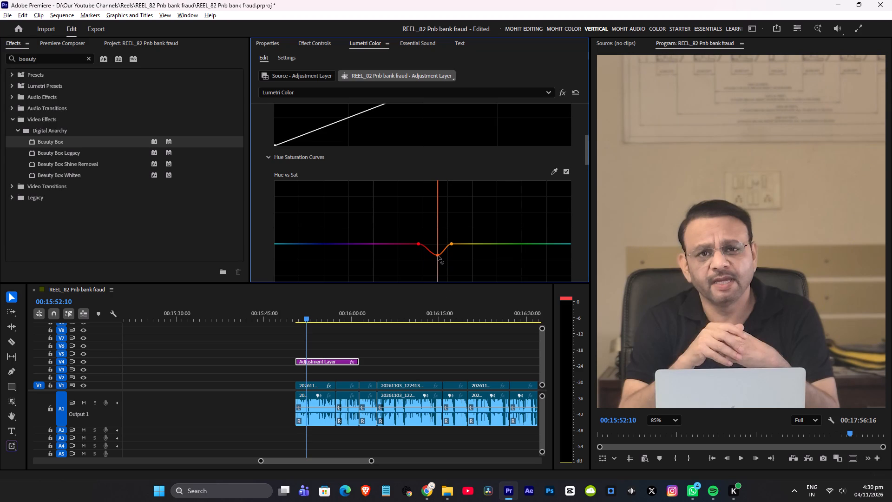
{"action": "left_click_drag", "start_coordinate": [438, 255], "coordinate": [437, 247]}
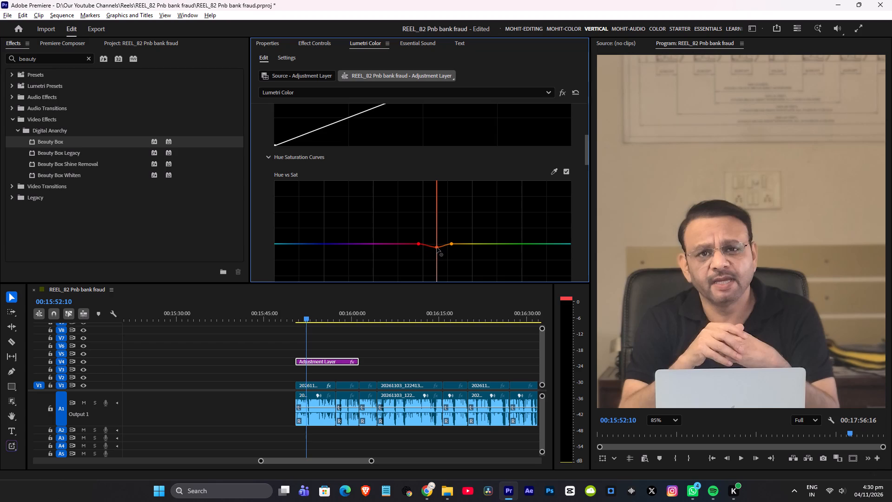
{"action": "left_click_drag", "start_coordinate": [437, 247], "coordinate": [437, 249]}
{"action": "scroll", "coordinate": [346, 136], "scroll_direction": "up", "scroll_amount": 8}
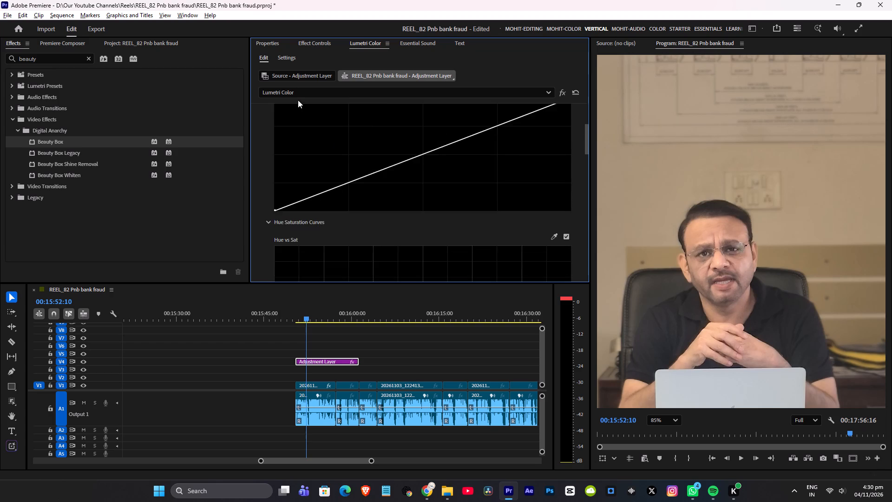
{"action": "scroll", "coordinate": [298, 100], "scroll_direction": "up", "scroll_amount": 11}
{"action": "scroll", "coordinate": [509, 143], "scroll_direction": "up", "scroll_amount": 8}
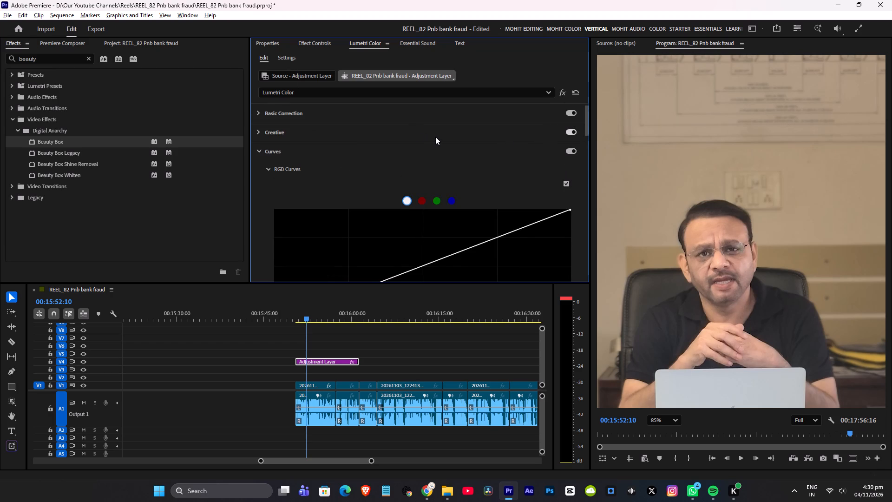
Deselect the adjustment layer and enlarge the timeline area upward to show video tracks up to V13.
{"action": "left_click", "coordinate": [364, 354]}
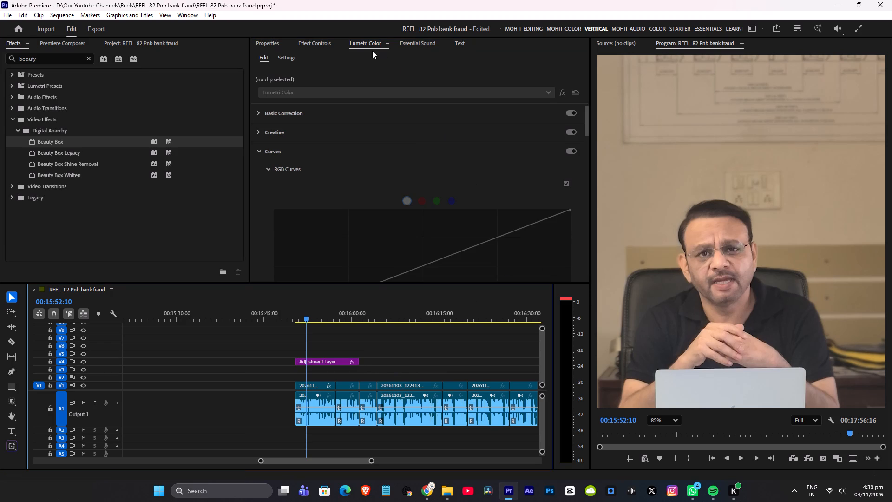
{"action": "left_click_drag", "start_coordinate": [377, 283], "coordinate": [385, 215]}
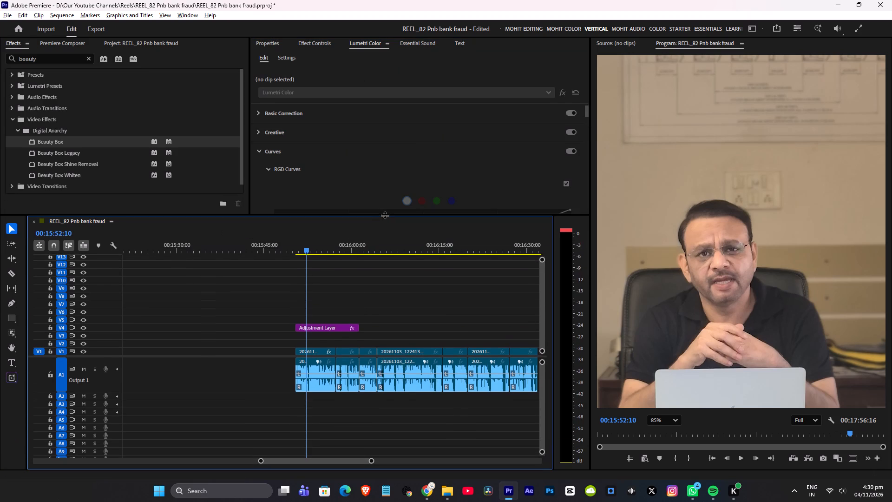
{"action": "left_click_drag", "start_coordinate": [385, 215], "coordinate": [386, 215]}
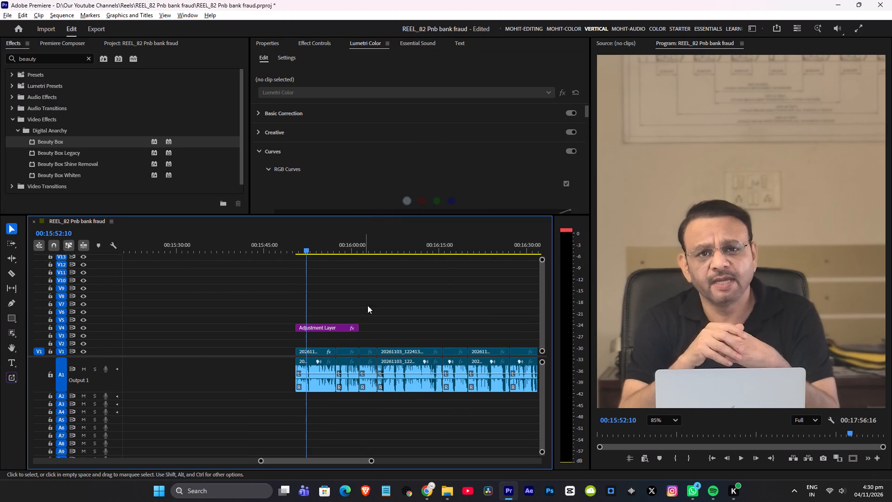
{"action": "left_click", "coordinate": [383, 297]}
Go to 00:16:05:22 to check the close-up shot beyond the adjustment layer, leaving no clip selected.
{"action": "scroll", "coordinate": [388, 301], "scroll_direction": "down", "scroll_amount": 5, "text": "alt"}
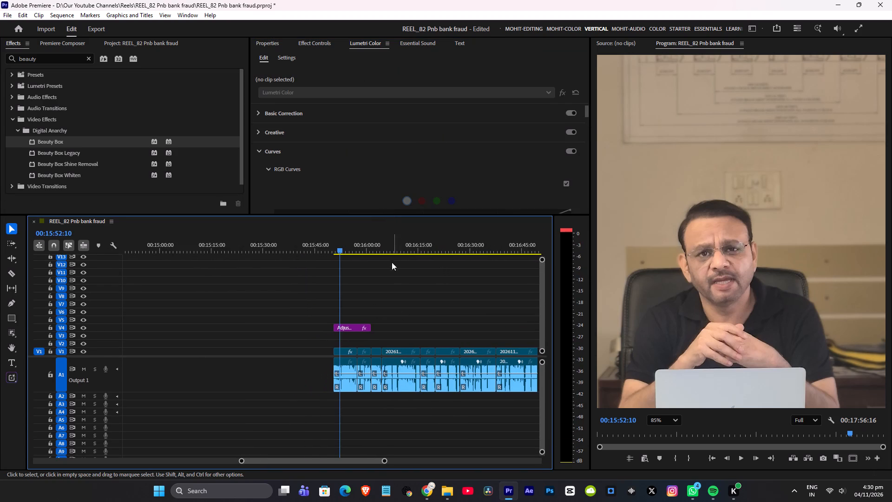
{"action": "left_click", "coordinate": [387, 250]}
{"action": "left_click", "coordinate": [405, 285]}
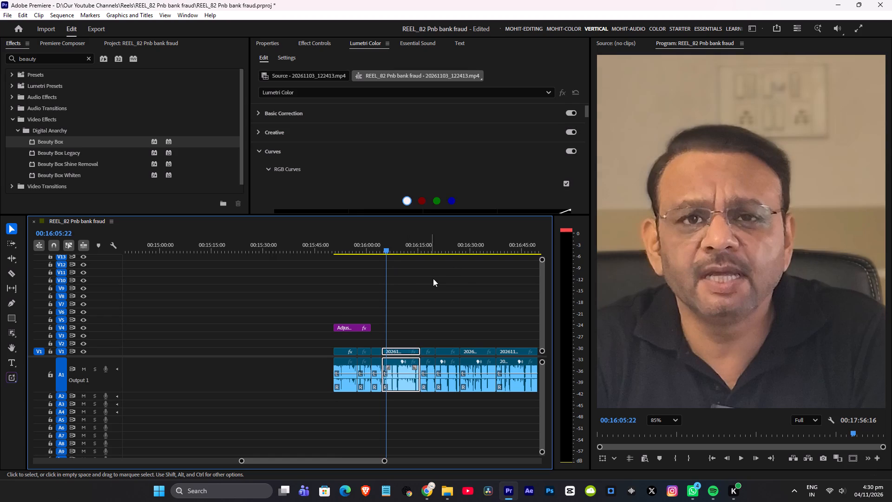
{"action": "left_click", "coordinate": [460, 279]}
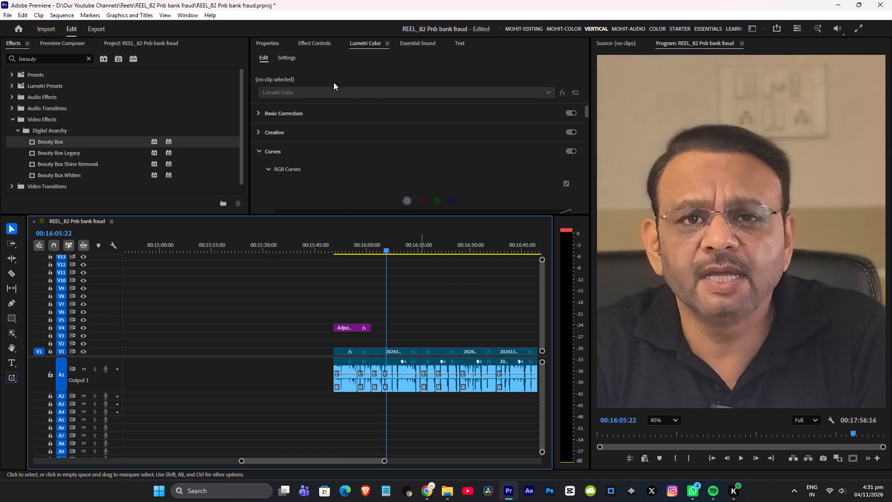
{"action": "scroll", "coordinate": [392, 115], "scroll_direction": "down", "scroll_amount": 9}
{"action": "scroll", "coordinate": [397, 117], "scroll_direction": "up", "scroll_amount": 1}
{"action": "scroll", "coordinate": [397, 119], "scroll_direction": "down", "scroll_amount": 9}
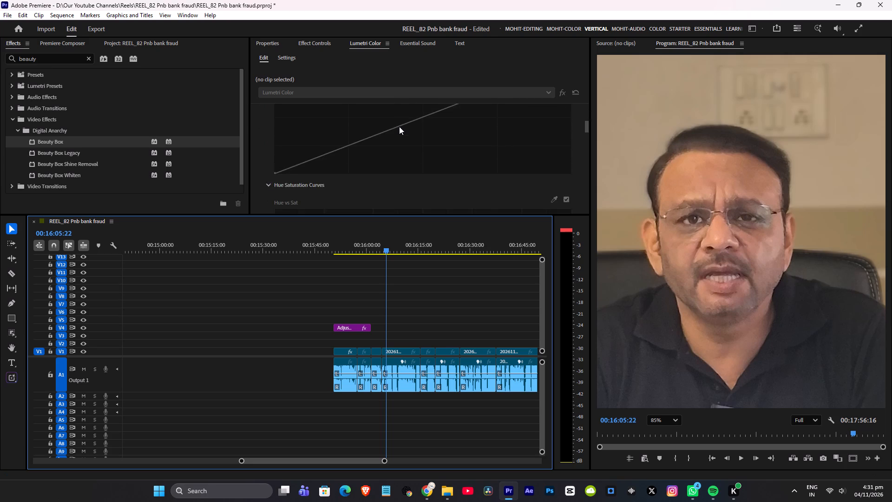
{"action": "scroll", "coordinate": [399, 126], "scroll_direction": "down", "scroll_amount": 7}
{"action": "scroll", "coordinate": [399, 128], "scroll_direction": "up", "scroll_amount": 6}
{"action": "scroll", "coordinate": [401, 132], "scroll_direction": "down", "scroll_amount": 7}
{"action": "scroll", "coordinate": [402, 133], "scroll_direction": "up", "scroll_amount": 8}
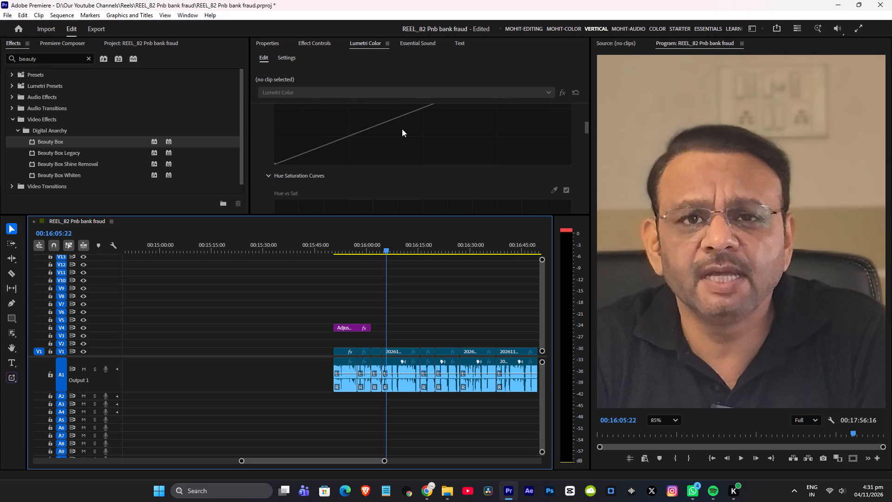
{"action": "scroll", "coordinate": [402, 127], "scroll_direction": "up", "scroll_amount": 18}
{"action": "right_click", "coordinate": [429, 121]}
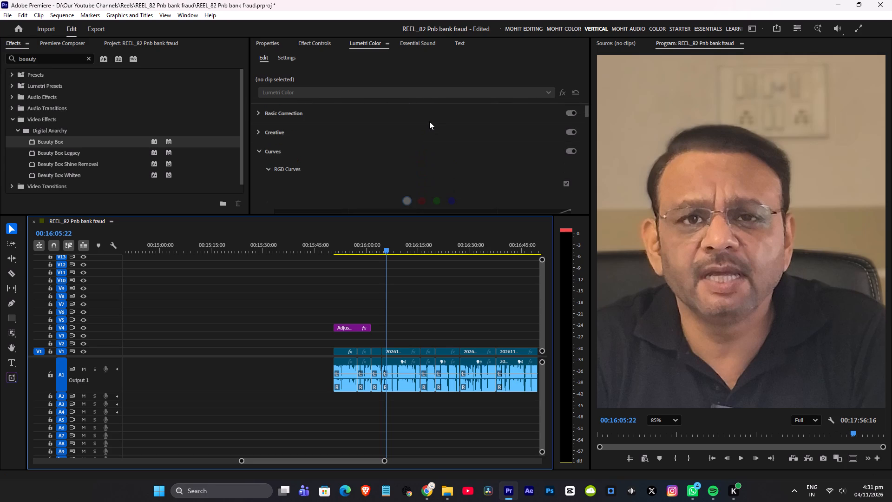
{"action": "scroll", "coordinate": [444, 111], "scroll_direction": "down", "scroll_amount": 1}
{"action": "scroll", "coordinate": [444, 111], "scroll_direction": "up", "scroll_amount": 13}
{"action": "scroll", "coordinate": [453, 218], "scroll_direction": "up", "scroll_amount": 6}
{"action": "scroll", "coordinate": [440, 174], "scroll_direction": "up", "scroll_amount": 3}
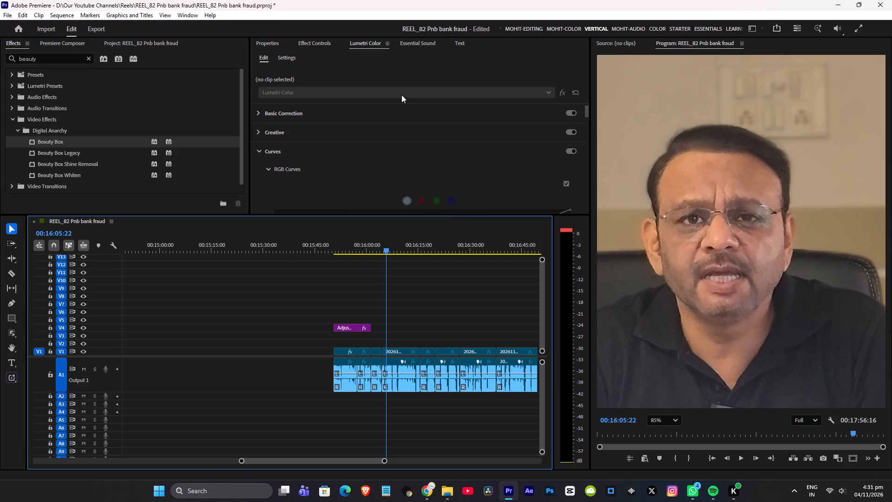